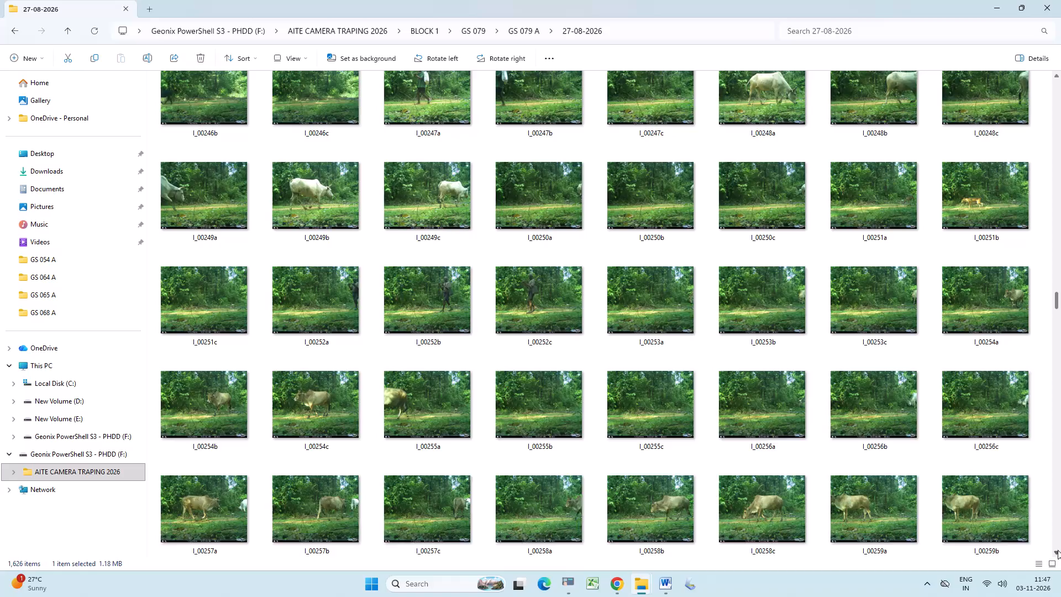
Look through the camera-trap photos in the 27-08-2026 folder, starting from around I_00246b.
{"action": "left_click", "coordinate": [1058, 550]}
{"action": "left_click", "coordinate": [1058, 550]}
{"action": "left_click", "coordinate": [1058, 550]}
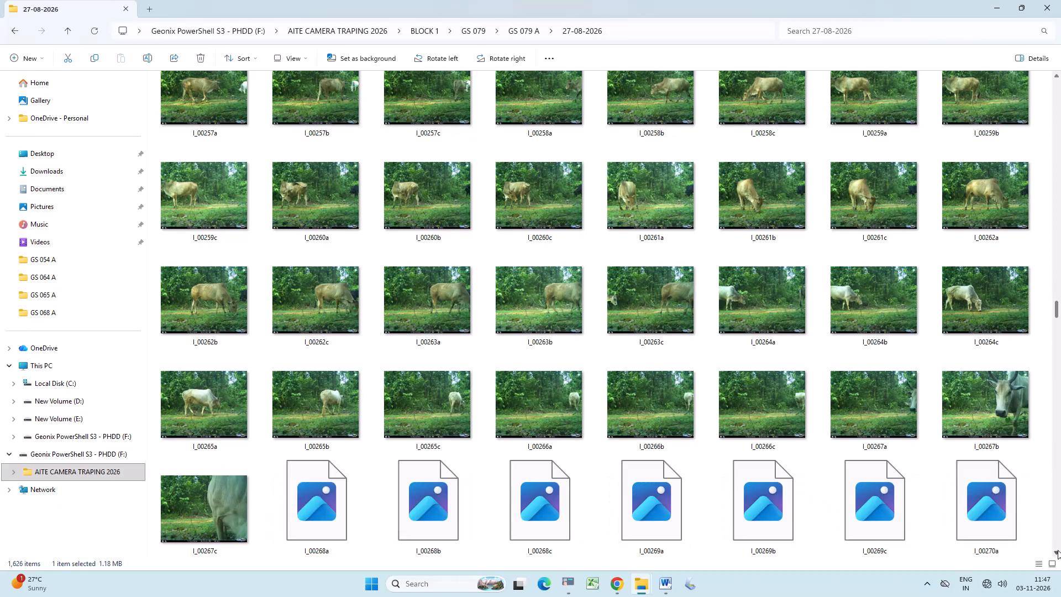
{"action": "left_click", "coordinate": [1058, 550]}
{"action": "left_click", "coordinate": [1058, 550]}
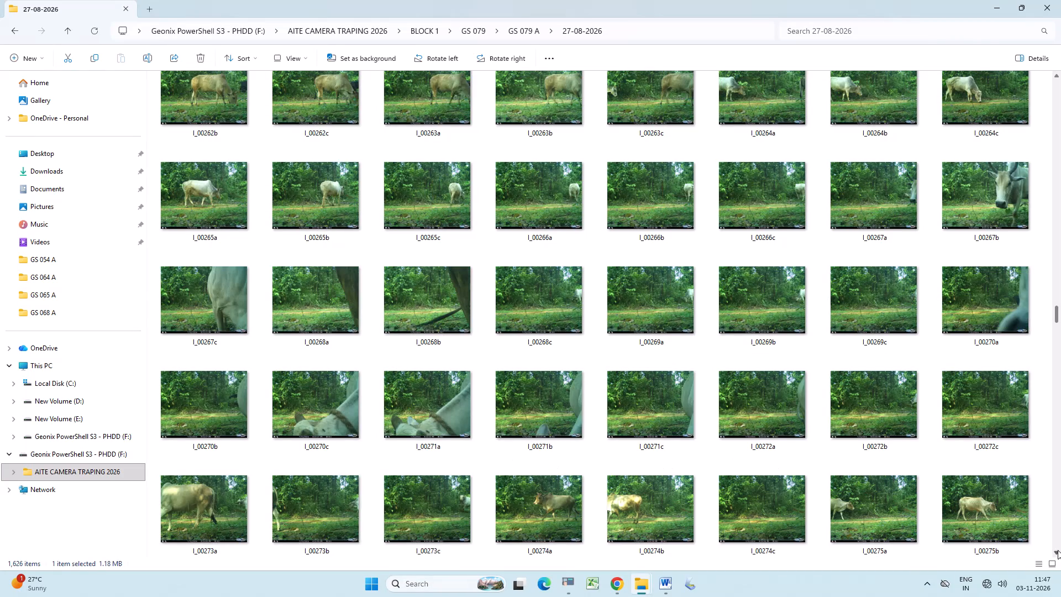
{"action": "left_click", "coordinate": [1058, 550]}
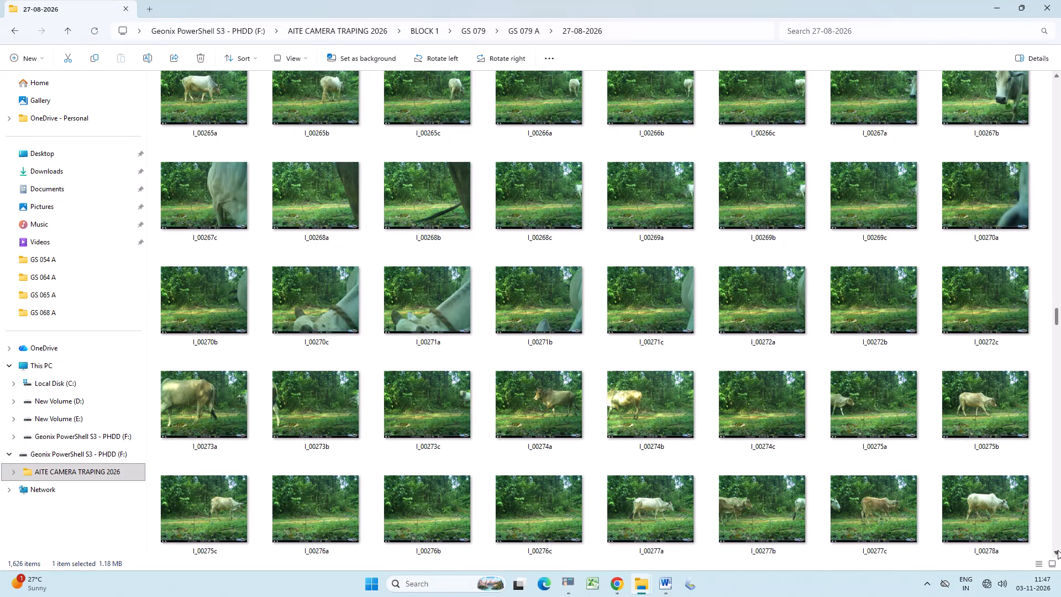
{"action": "left_click", "coordinate": [1058, 549]}
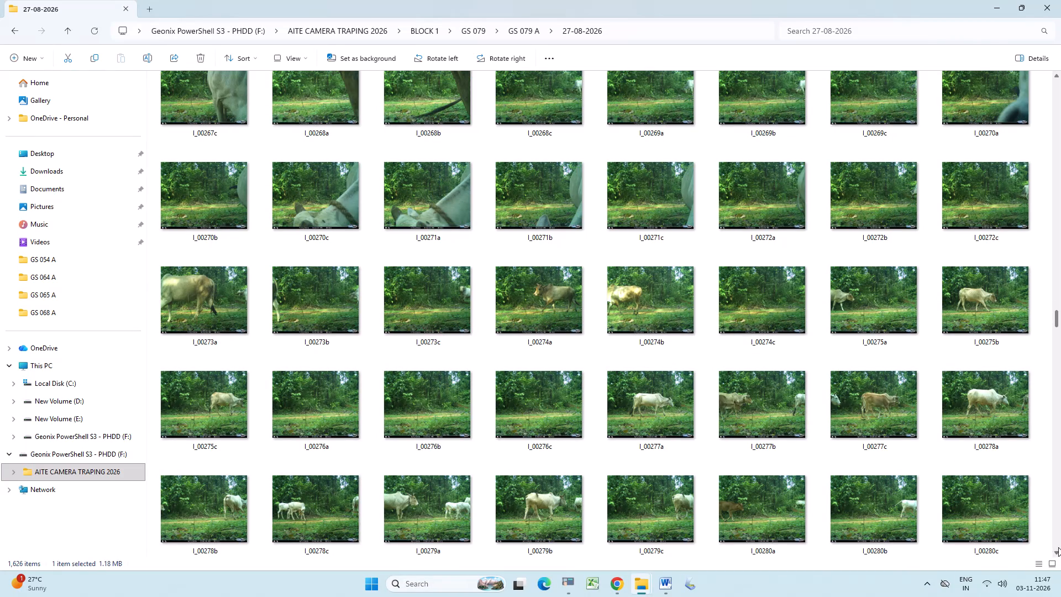
{"action": "left_click", "coordinate": [1055, 550]}
{"action": "left_click", "coordinate": [1055, 550]}
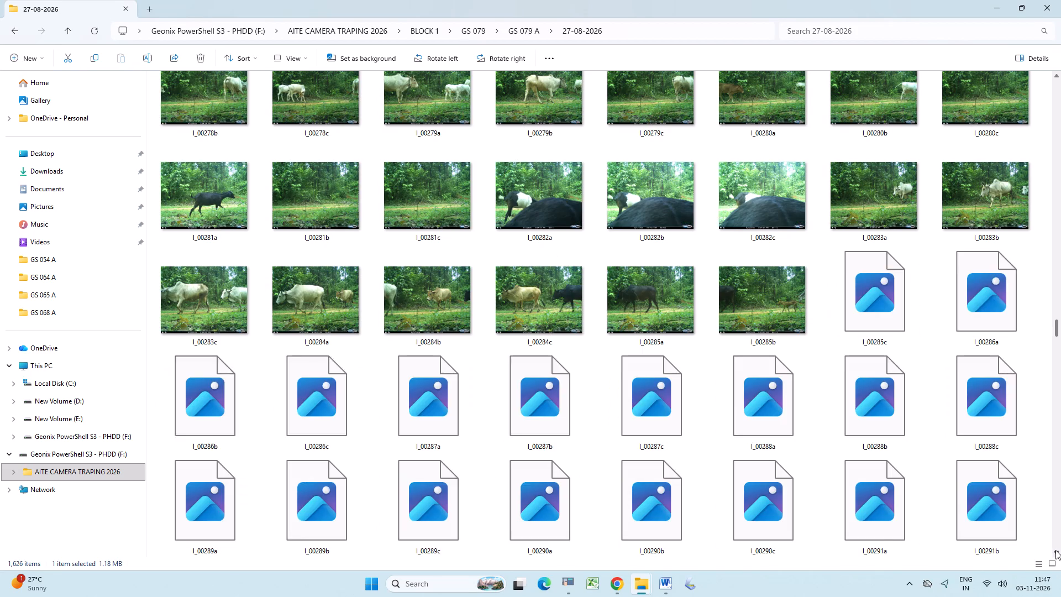
Switch to the Word letter and delete the subject-line phrase running from मौजा–सबाने through एवं, just before वृक्षों के पातन.
{"action": "left_click", "coordinate": [668, 588]}
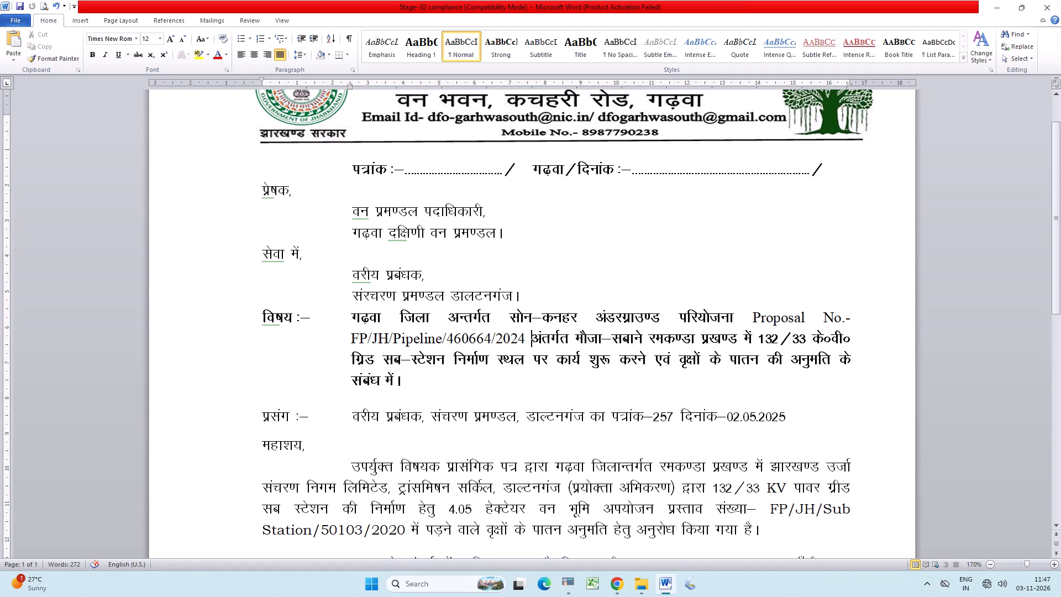
{"action": "key", "text": "Right"}
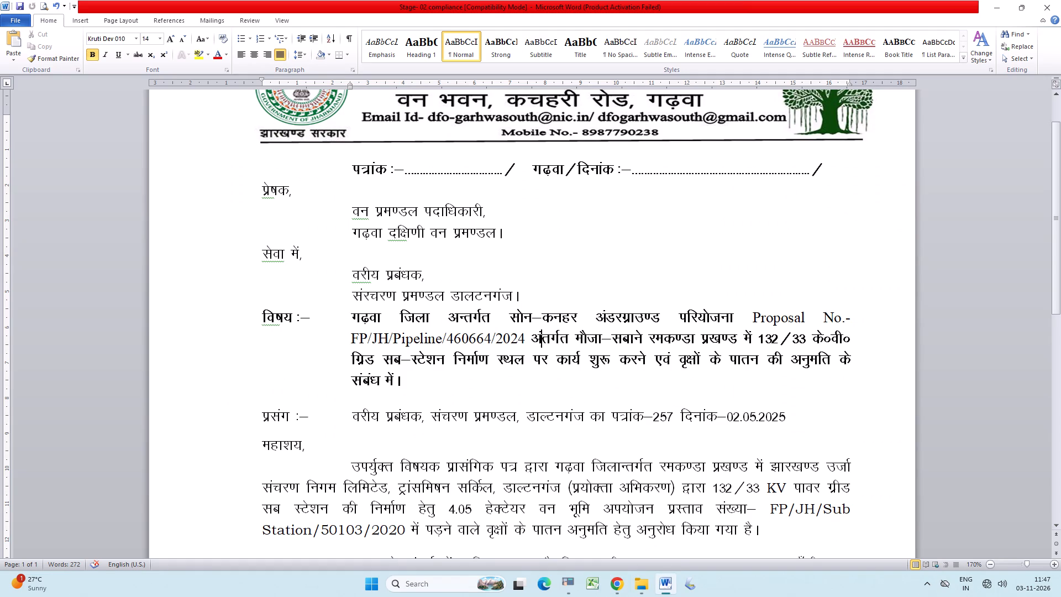
{"action": "key", "text": "Right"}
{"action": "key", "text": "Right"}
{"action": "key", "text": "Right"}
{"action": "key", "text": "Right"}
{"action": "key", "text": "Right"}
{"action": "key", "text": "Right"}
{"action": "key", "text": "ctrl+shift+Right"}
{"action": "key", "text": "ctrl+shift+Right"}
{"action": "key", "text": "ctrl+shift+Right"}
{"action": "key", "text": "ctrl+shift+Right"}
{"action": "key", "text": "ctrl+shift+Right"}
{"action": "key", "text": "ctrl+shift+Right"}
{"action": "key", "text": "ctrl+shift+Right"}
{"action": "key", "text": "ctrl+shift+Right"}
{"action": "key", "text": "ctrl+shift+Right"}
{"action": "key", "text": "ctrl+shift+Right"}
{"action": "key", "text": "ctrl+shift+Right"}
{"action": "key", "text": "ctrl+shift+Right"}
{"action": "key", "text": "ctrl+shift+Right"}
{"action": "key", "text": "ctrl+shift+Right"}
{"action": "key", "text": "ctrl+shift+Right"}
{"action": "key", "text": "ctrl+shift+Right"}
{"action": "key", "text": "ctrl+shift+Right"}
{"action": "key", "text": "ctrl+shift+Right"}
{"action": "key", "text": "ctrl+shift+Right"}
{"action": "key", "text": "ctrl+shift+Right"}
{"action": "key", "text": "ctrl+shift+Right"}
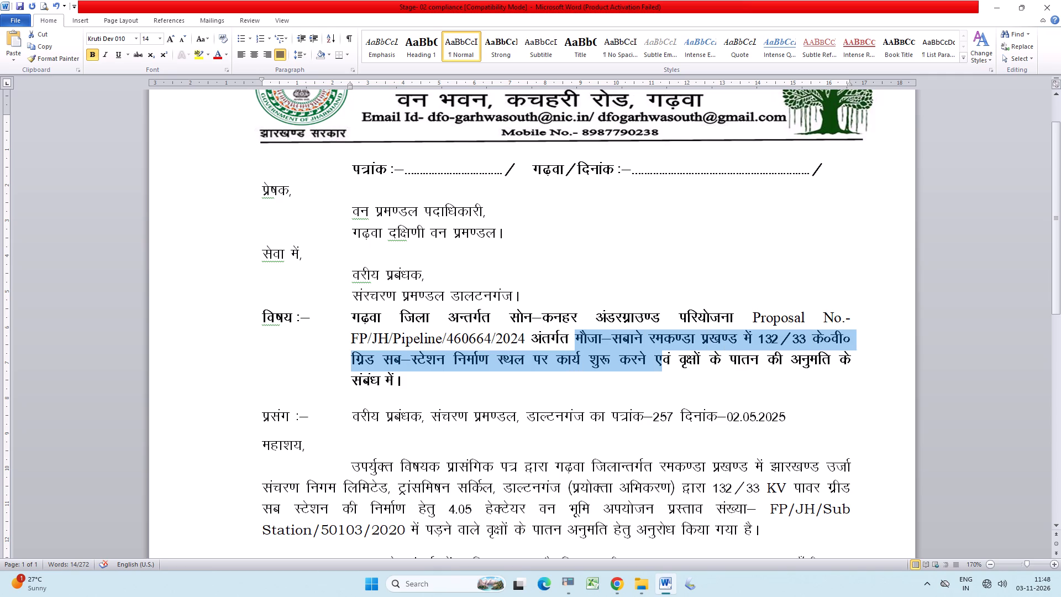
{"action": "key", "text": "ctrl+shift+Right"}
{"action": "key", "text": "ctrl+shift+Right"}
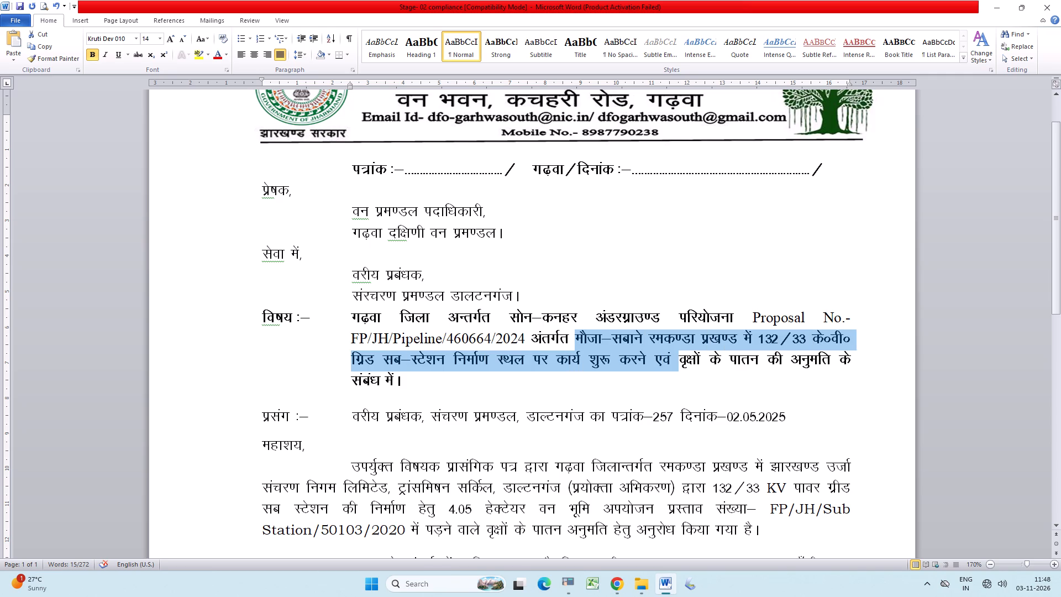
{"action": "key", "text": "BackSpace"}
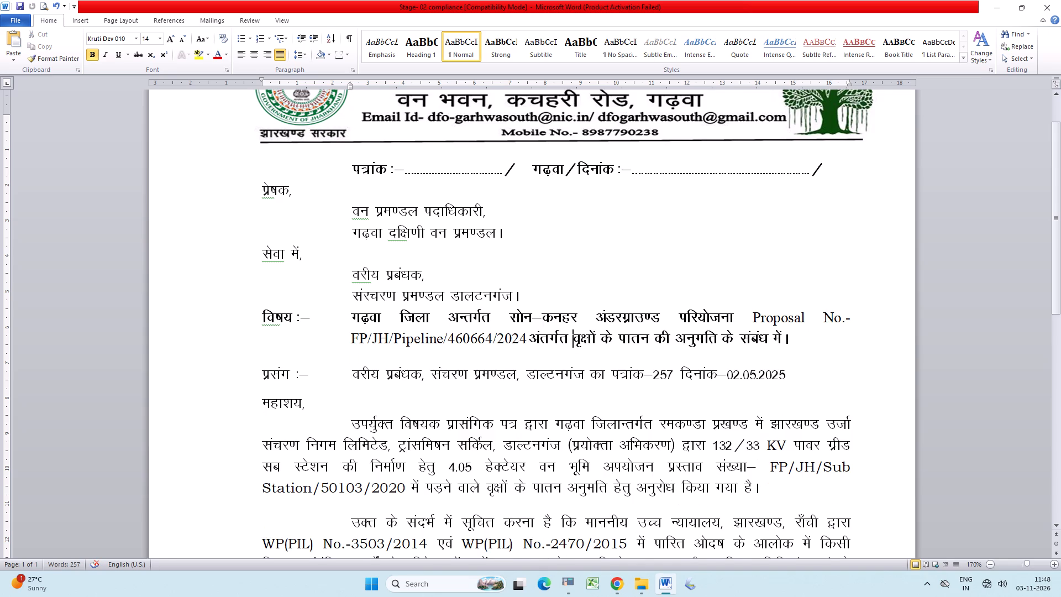
Replace the sender's designation वरीय प्रबंधक in the प्रसंग reference line with कार्यपालक अभियंता.
{"action": "scroll", "coordinate": [485, 362], "scroll_direction": "down", "scroll_amount": 1}
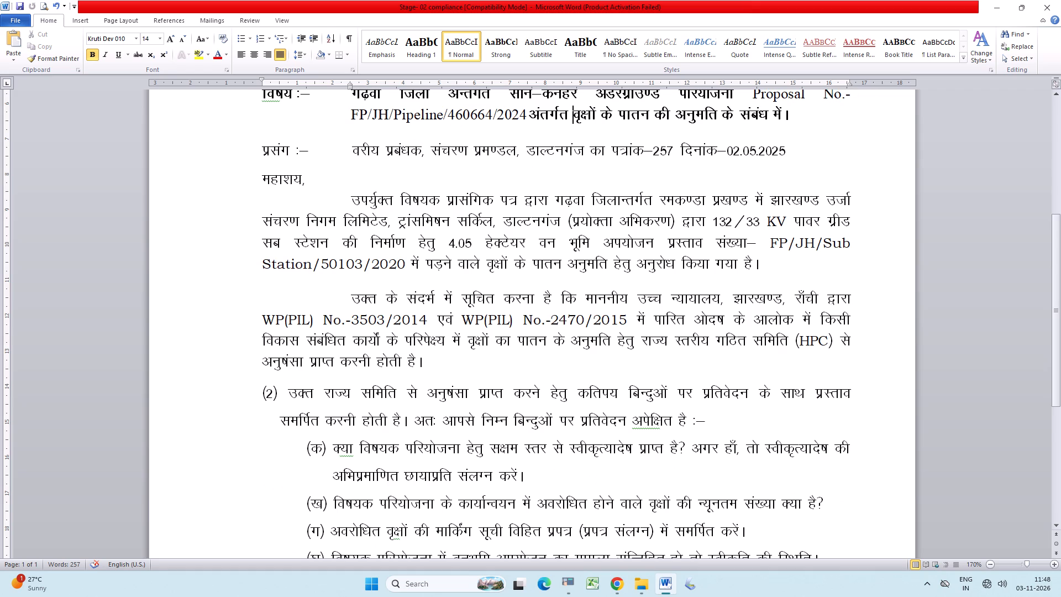
{"action": "left_click", "coordinate": [435, 146]}
{"action": "left_click", "coordinate": [659, 156]}
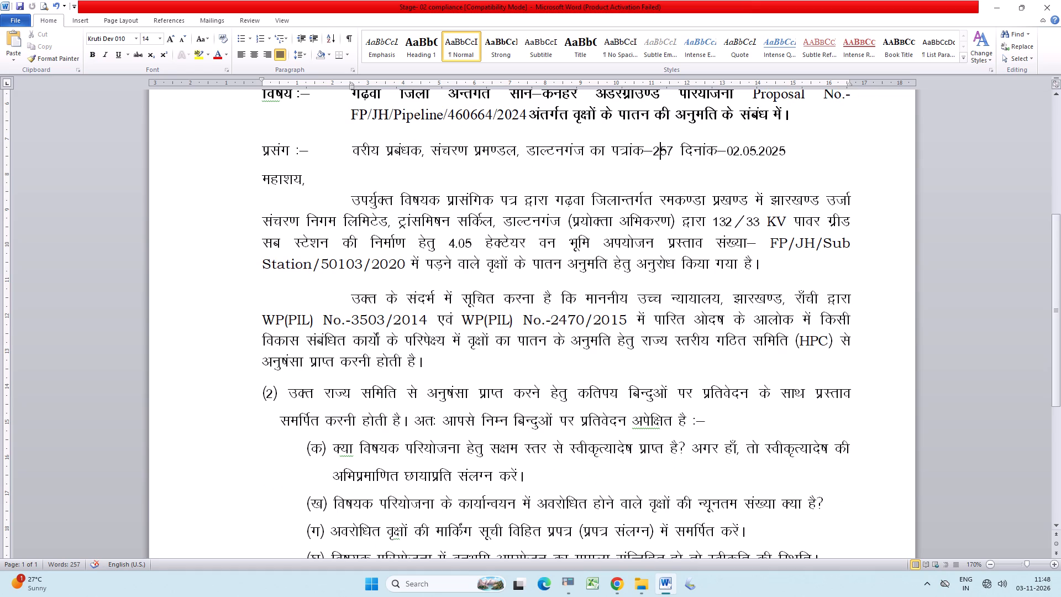
{"action": "key", "text": "Left"}
{"action": "key", "text": "shift+Right"}
{"action": "key", "text": "shift+Right"}
{"action": "key", "text": "shift+Right"}
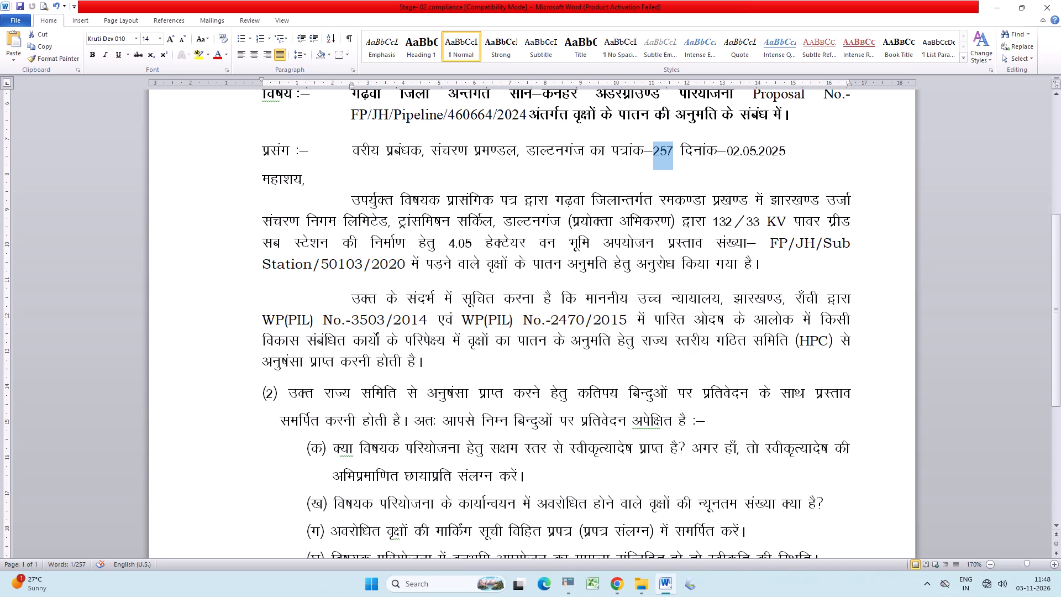
{"action": "key", "text": "ctrl+Left"}
{"action": "key", "text": "ctrl+Left"}
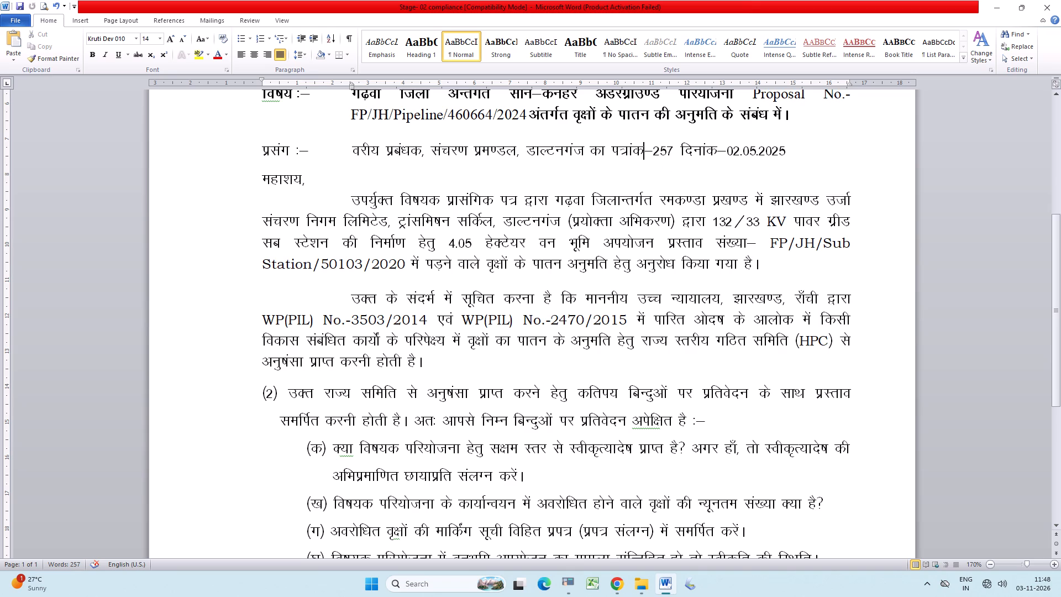
{"action": "key", "text": "ctrl+Left"}
{"action": "key", "text": "ctrl+Left"}
{"action": "key", "text": "ctrl+Left"}
{"action": "key", "text": "ctrl+Left"}
{"action": "key", "text": "ctrl+Left"}
{"action": "key", "text": "ctrl+Left"}
{"action": "key", "text": "ctrl+Left"}
{"action": "key", "text": "ctrl+Left"}
{"action": "key", "text": "ctrl+Left"}
{"action": "key", "text": "ctrl+Left"}
{"action": "key", "text": "ctrl+Left"}
{"action": "key", "text": "ctrl+Left"}
{"action": "key", "text": "ctrl+Left"}
{"action": "key", "text": "ctrl+Left"}
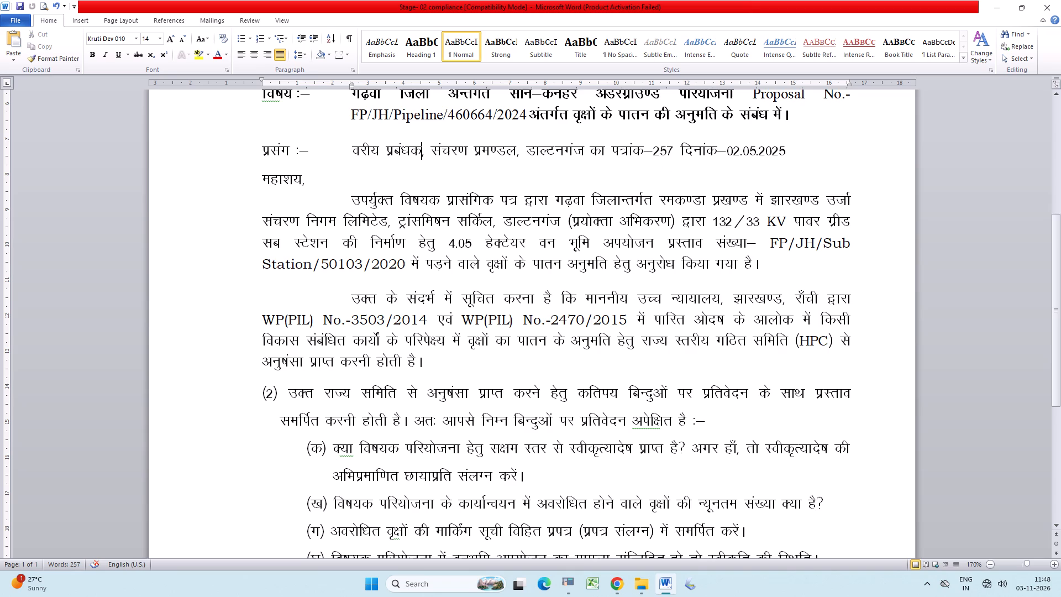
{"action": "key", "text": "ctrl+Right"}
{"action": "key", "text": "shift+Left"}
{"action": "key", "text": "ctrl+shift+Left"}
{"action": "key", "text": "ctrl+shift+Left"}
{"action": "key", "text": "ctrl+shift+Left"}
{"action": "key", "text": "ctrl+shift+Left"}
{"action": "key", "text": "ctrl+shift+Left"}
{"action": "key", "text": "shift+Left"}
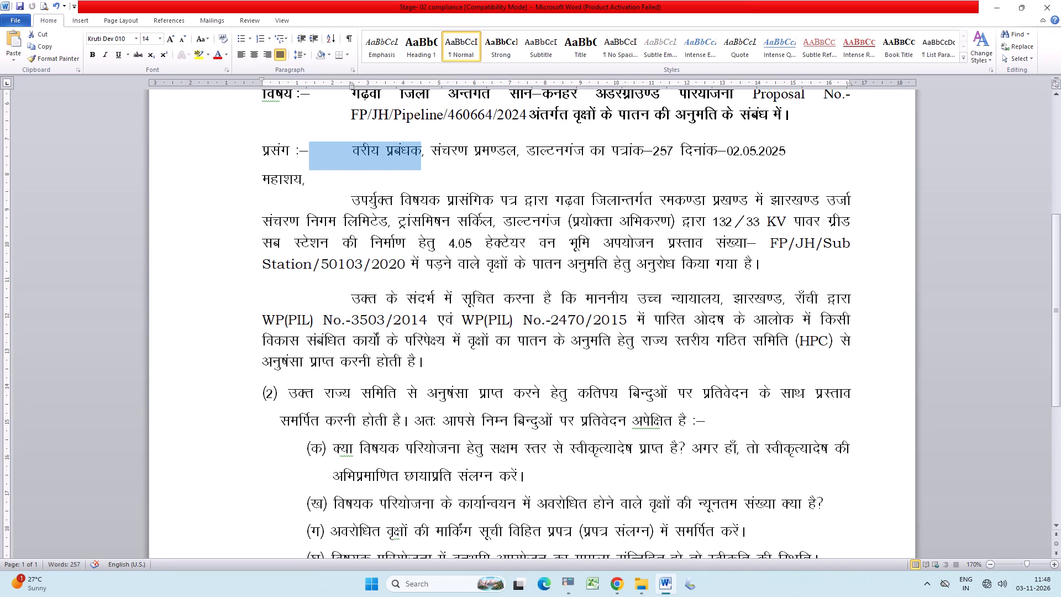
{"action": "key", "text": "shift+Right"}
{"action": "type", "text": "dk;k"}
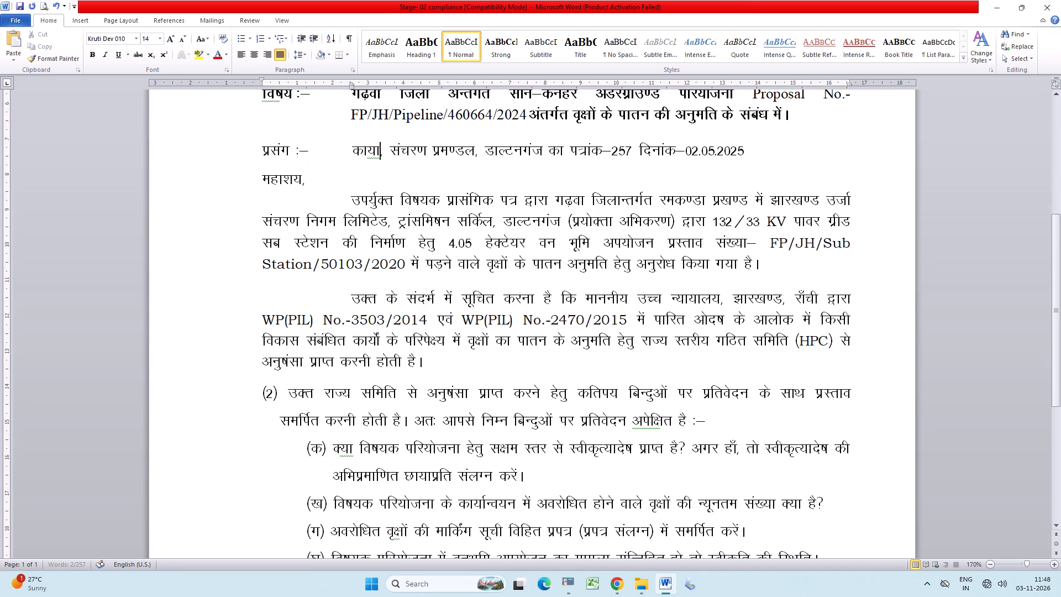
{"action": "key", "text": "BackSpace"}
{"action": "type", "text": "Zikyd vfHkl;"}
{"action": "key", "text": "BackSpace"}
{"action": "key", "text": "BackSpace"}
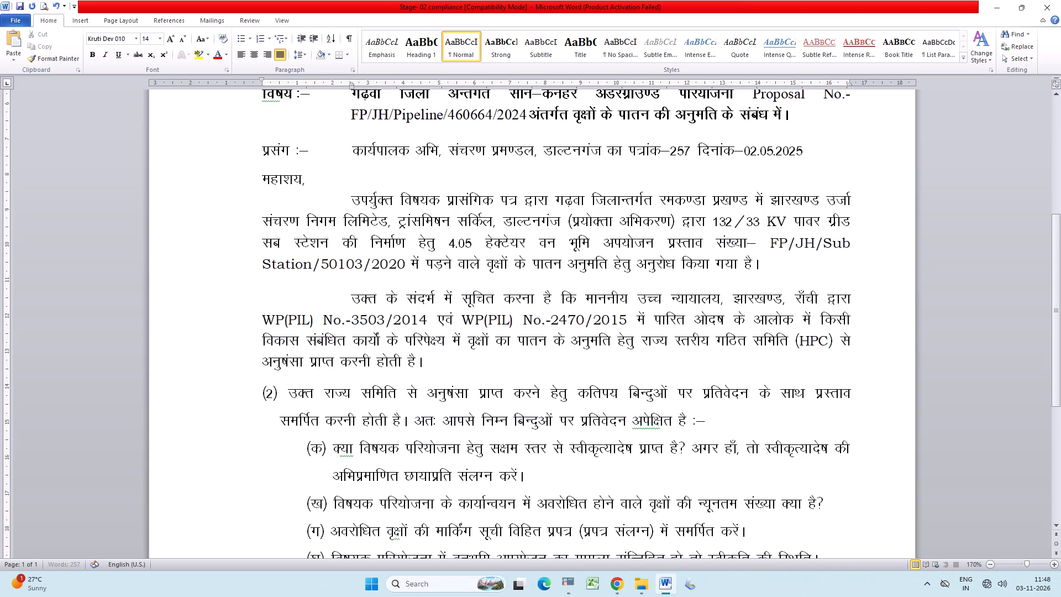
{"action": "type", "text": ";ark"}
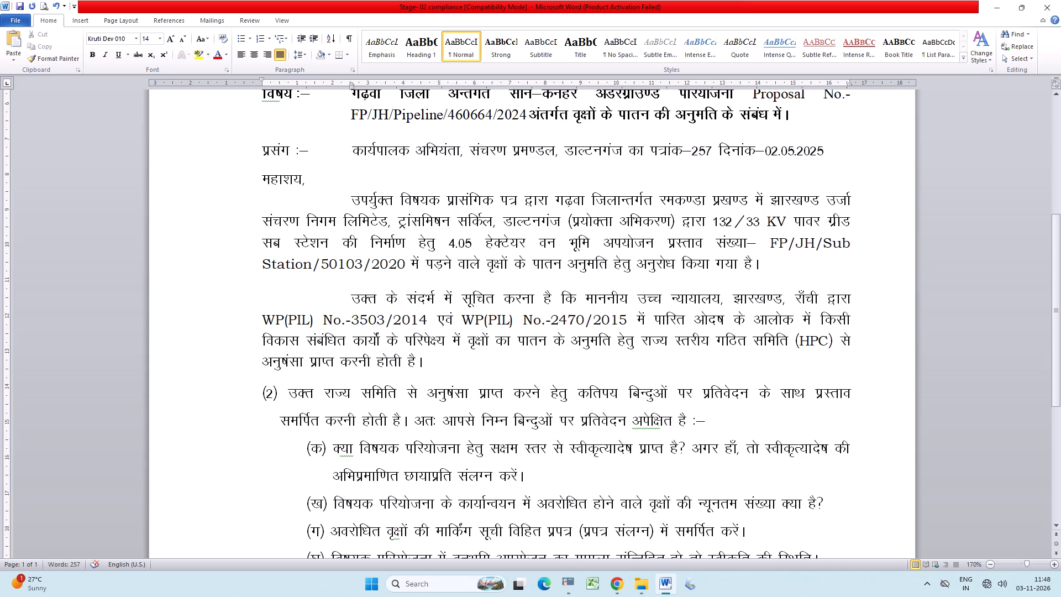
Change the division name in the reference line from संचरण to जलपथ, keeping the word प्रमण्डल.
{"action": "key", "text": "Right"}
{"action": "key", "text": "space"}
{"action": "type", "text": "y"}
{"action": "key", "text": "BackSpace"}
{"action": "type", "text": "tyiFk iz"}
{"action": "key", "text": "BackSpace"}
{"action": "key", "text": "BackSpace"}
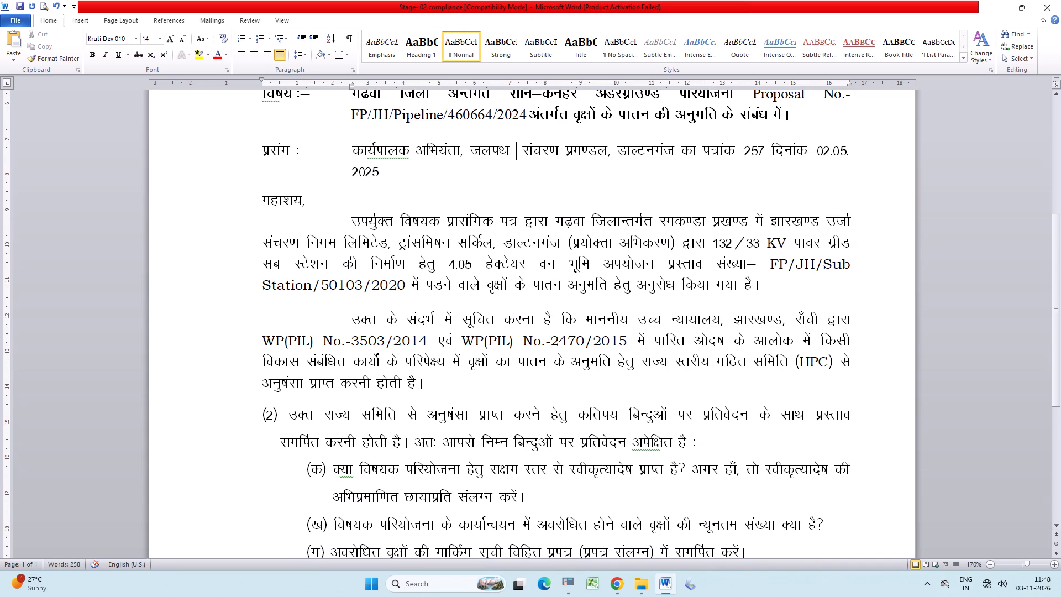
{"action": "key", "text": "ctrl+shift+Right"}
{"action": "key", "text": "ctrl+shift+Right"}
{"action": "key", "text": "ctrl+shift+Right"}
{"action": "key", "text": "ctrl+shift+Right"}
{"action": "key", "text": "BackSpace"}
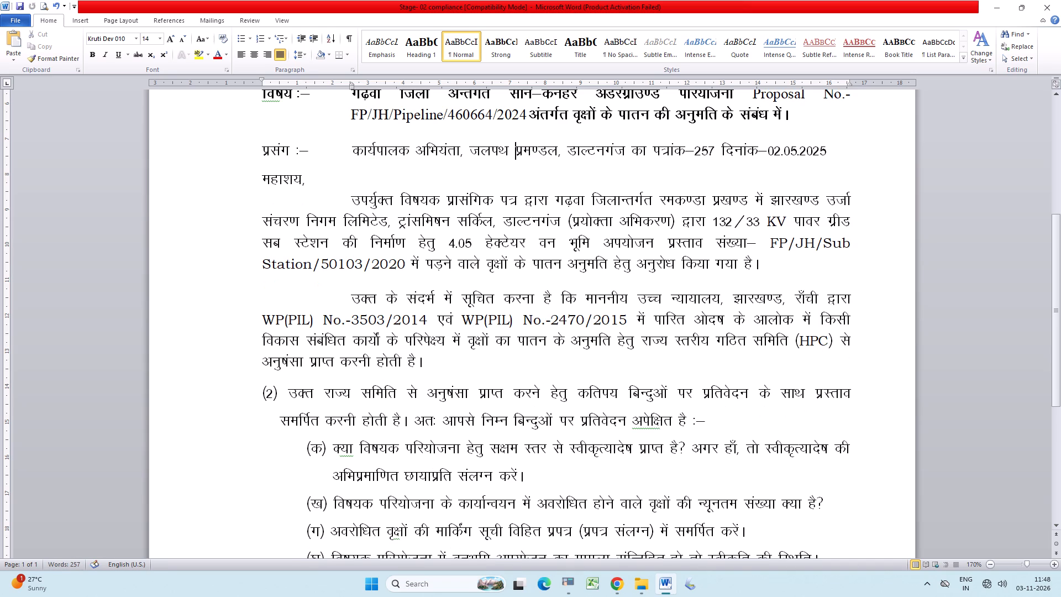
Replace the place name डाल्टनगंज in the reference line with गढ़वा, followed by a space.
{"action": "key", "text": "ctrl+Right"}
{"action": "key", "text": "ctrl+Right"}
{"action": "key", "text": "ctrl+Right"}
{"action": "key", "text": "ctrl+Right"}
{"action": "key", "text": "ctrl+shift+Right"}
{"action": "key", "text": "ctrl+shift+Right"}
{"action": "key", "text": "ctrl+shift+Left"}
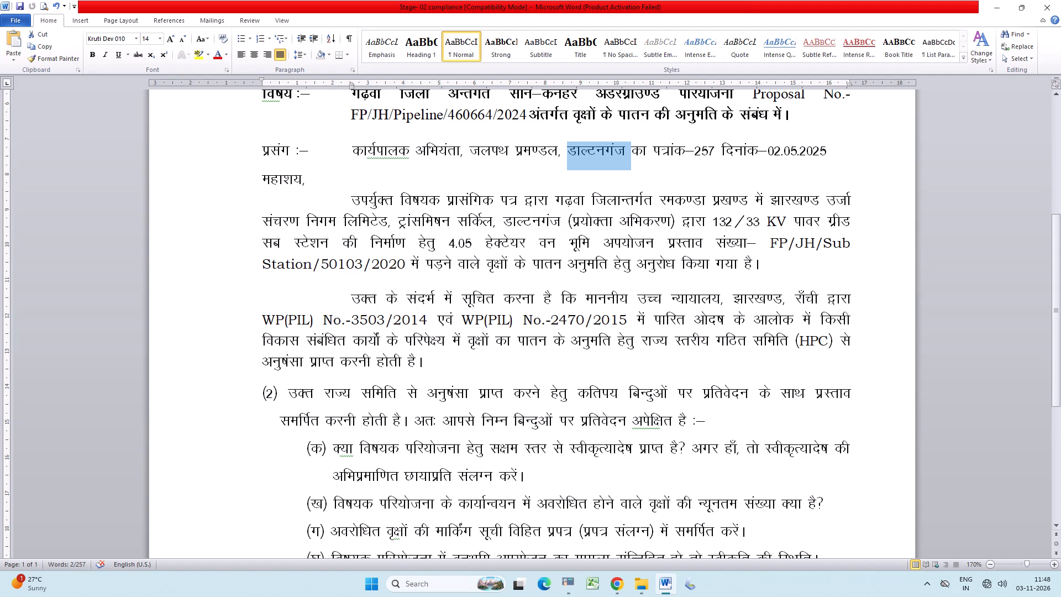
{"action": "type", "text": "x<+ok"}
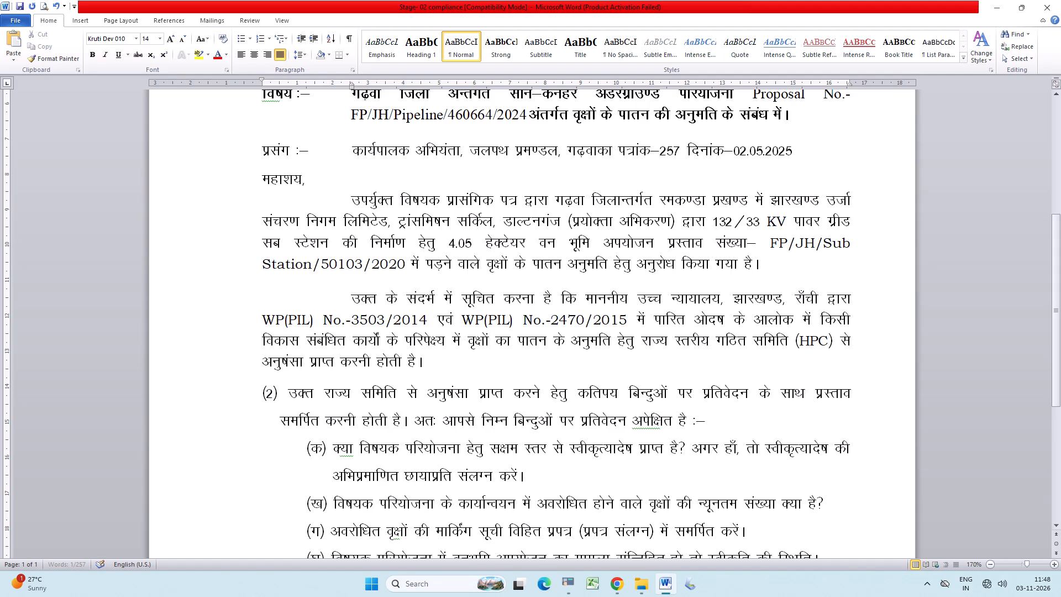
{"action": "key", "text": "space"}
Set the letter number after पत्रांक in the reference line to 478.
{"action": "key", "text": "ctrl+Right"}
{"action": "key", "text": "ctrl+Right"}
{"action": "key", "text": "ctrl+Right"}
{"action": "key", "text": "ctrl+Right"}
{"action": "key", "text": "ctrl+Right"}
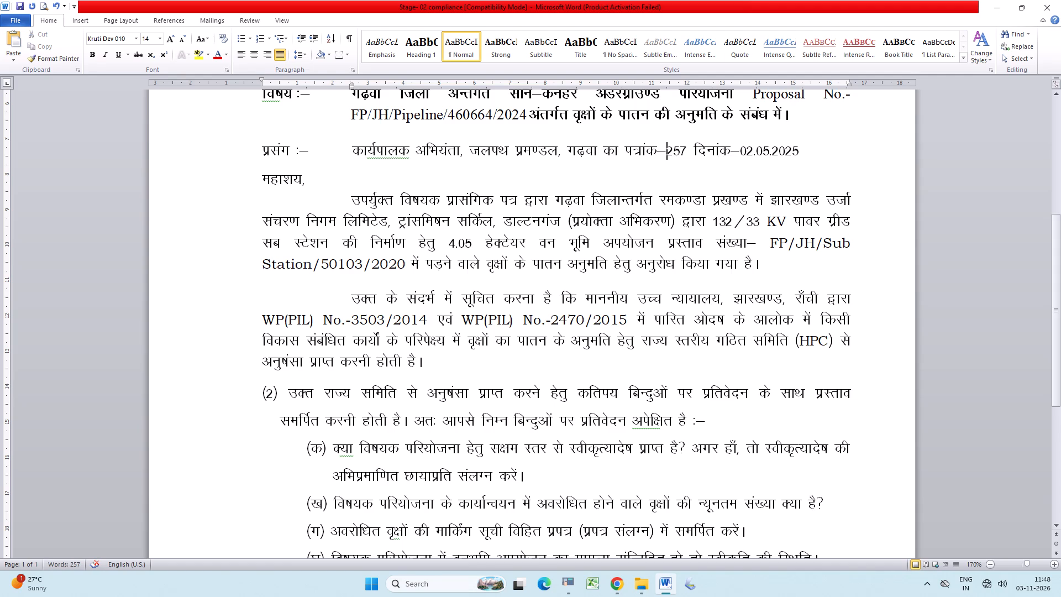
{"action": "key", "text": "shift+Right"}
{"action": "key", "text": "shift+Right"}
{"action": "key", "text": "shift+Right"}
{"action": "type", "text": "22"}
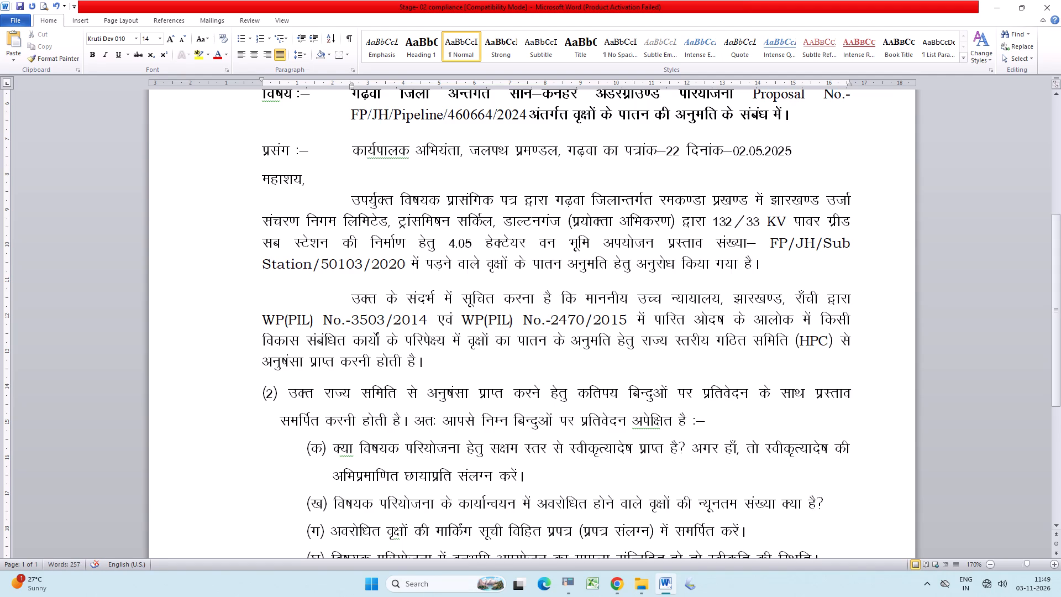
{"action": "key", "text": "BackSpace"}
{"action": "key", "text": "BackSpace"}
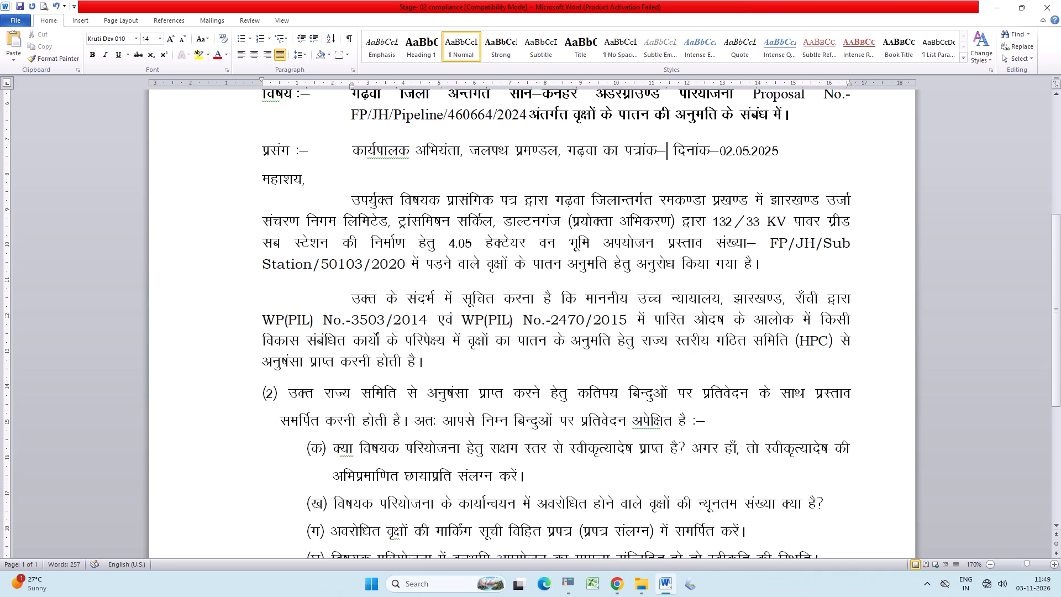
{"action": "type", "text": "478"}
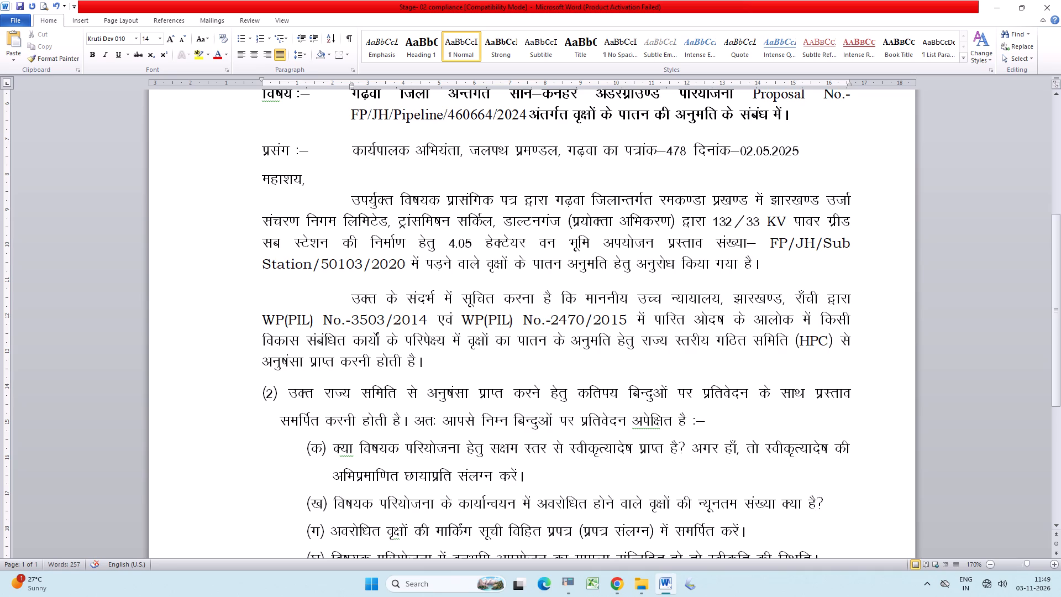
Set the date after दिनांक in the reference line to 22.10.2026.
{"action": "key", "text": "ctrl+Right"}
{"action": "key", "text": "ctrl+Right"}
{"action": "key", "text": "ctrl+Right"}
{"action": "key", "text": "shift+Right"}
{"action": "key", "text": "2"}
{"action": "key", "text": "Right"}
{"action": "key", "text": "Right"}
{"action": "key", "text": "shift+Right"}
{"action": "key", "text": "shift+Right"}
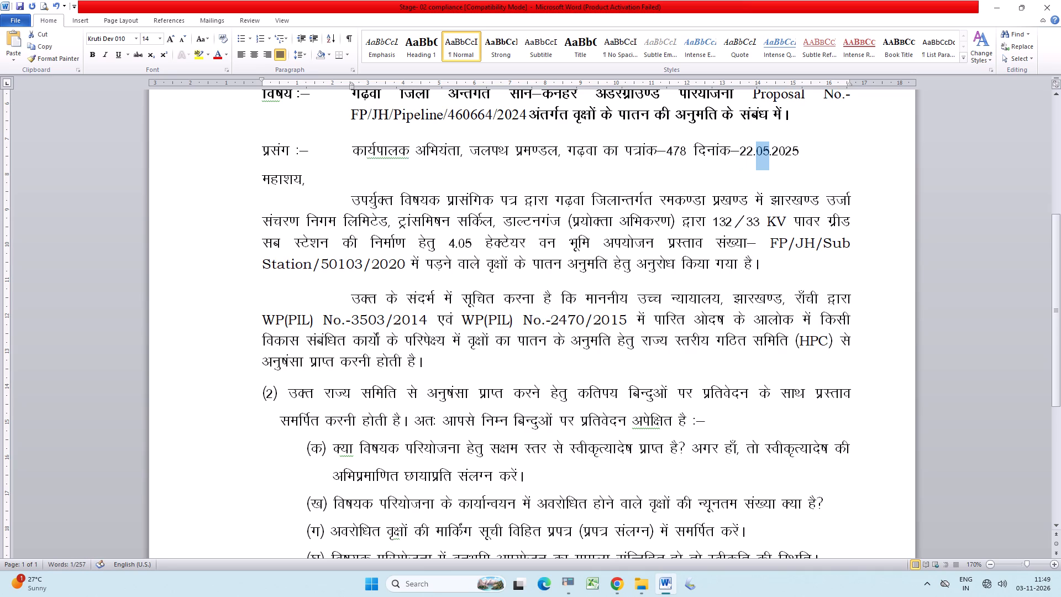
{"action": "type", "text": "10"}
{"action": "key", "text": "Right"}
{"action": "key", "text": "Right"}
{"action": "key", "text": "Right"}
{"action": "key", "text": "Right"}
{"action": "key", "text": "shift+Right"}
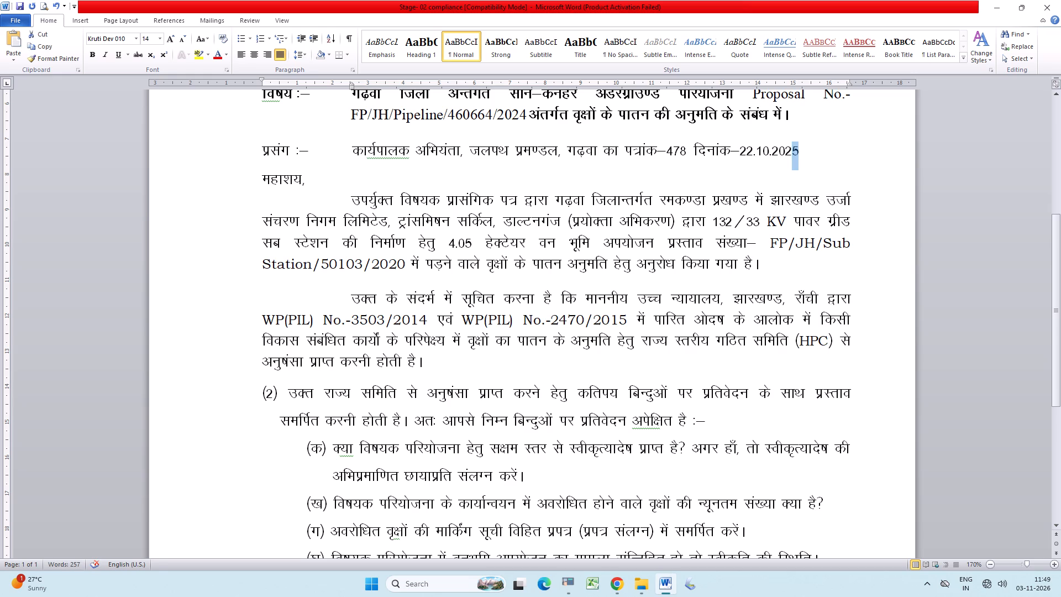
{"action": "key", "text": "6"}
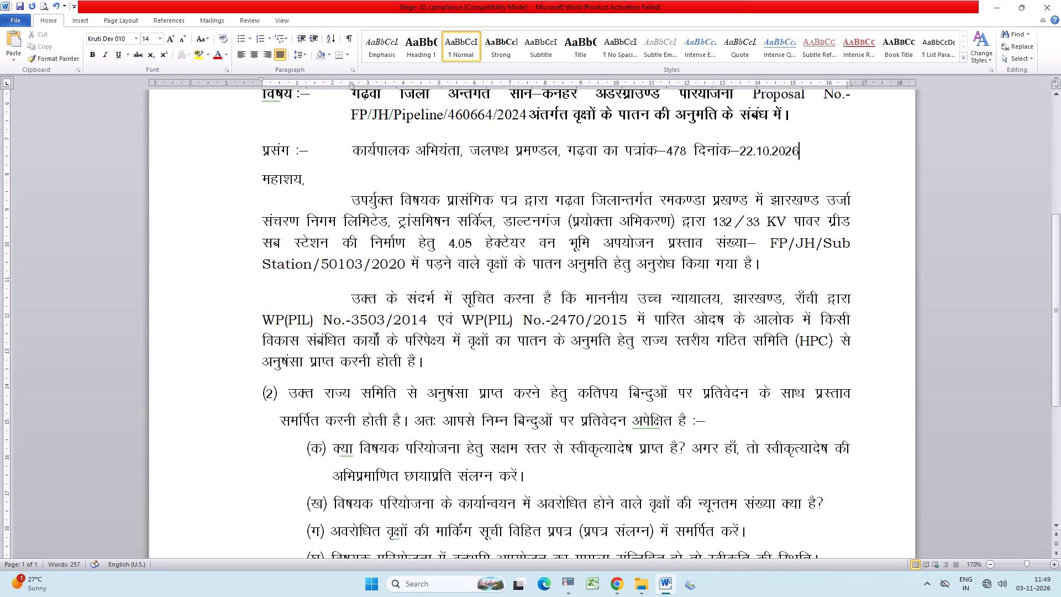
Save the letter.
{"action": "key", "text": "ctrl+s"}
{"action": "key", "text": "ctrl+s"}
{"action": "key", "text": "ctrl+s"}
In the first body paragraph, replace रमकण्डा through Station/50103/2020 with सोन–कनहर अंडरग्राउण्ड परियोजना Proposal No.-FP/JH/Pipeline/460664/2024 copied from the subject line.
{"action": "left_click", "coordinate": [661, 201]}
{"action": "scroll", "coordinate": [632, 194], "scroll_direction": "up", "scroll_amount": 1}
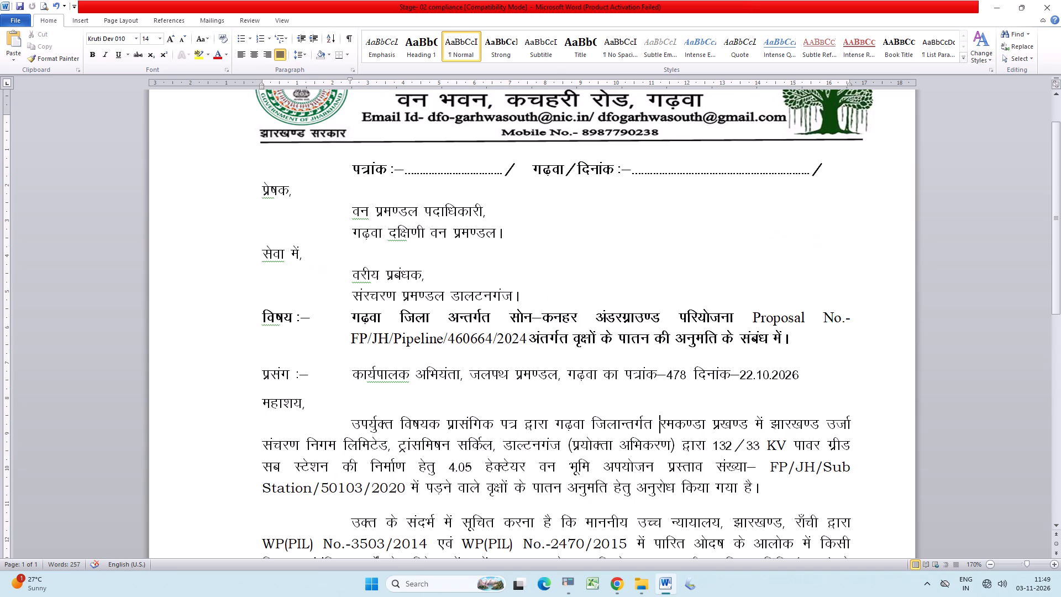
{"action": "left_click_drag", "start_coordinate": [510, 311], "coordinate": [522, 344]}
{"action": "key", "text": "ctrl+c"}
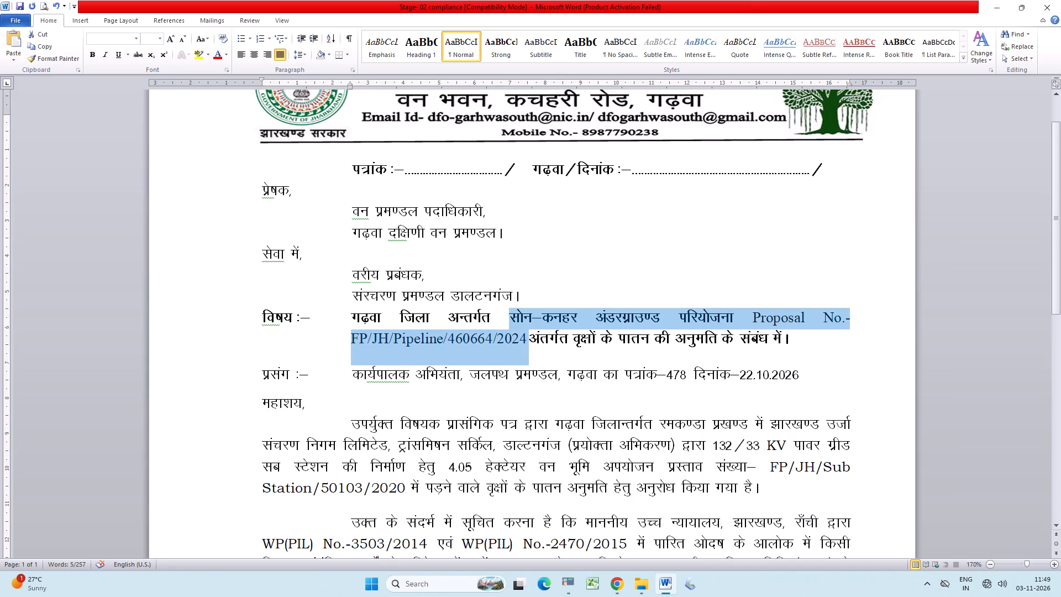
{"action": "left_click_drag", "start_coordinate": [658, 425], "coordinate": [569, 457]}
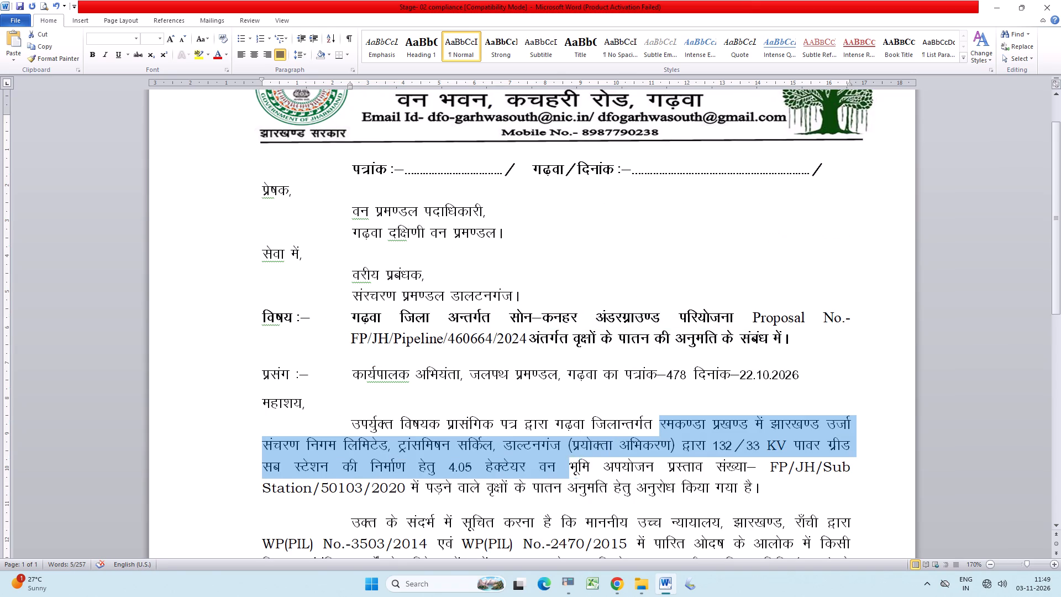
{"action": "left_click_drag", "start_coordinate": [569, 457], "coordinate": [616, 472]}
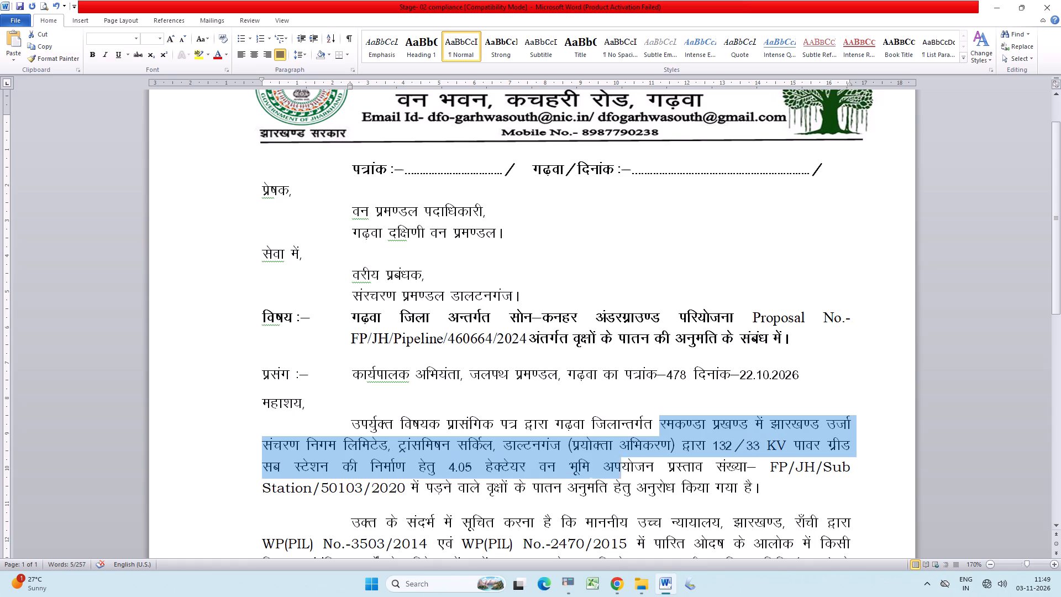
{"action": "left_click_drag", "start_coordinate": [616, 472], "coordinate": [343, 470]}
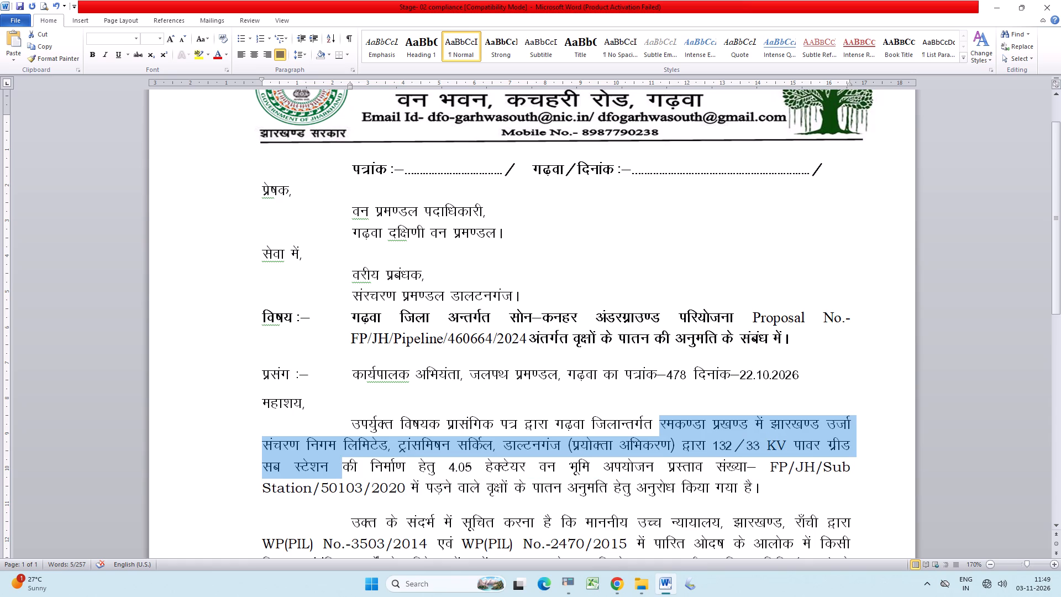
{"action": "left_click_drag", "start_coordinate": [343, 470], "coordinate": [395, 483]}
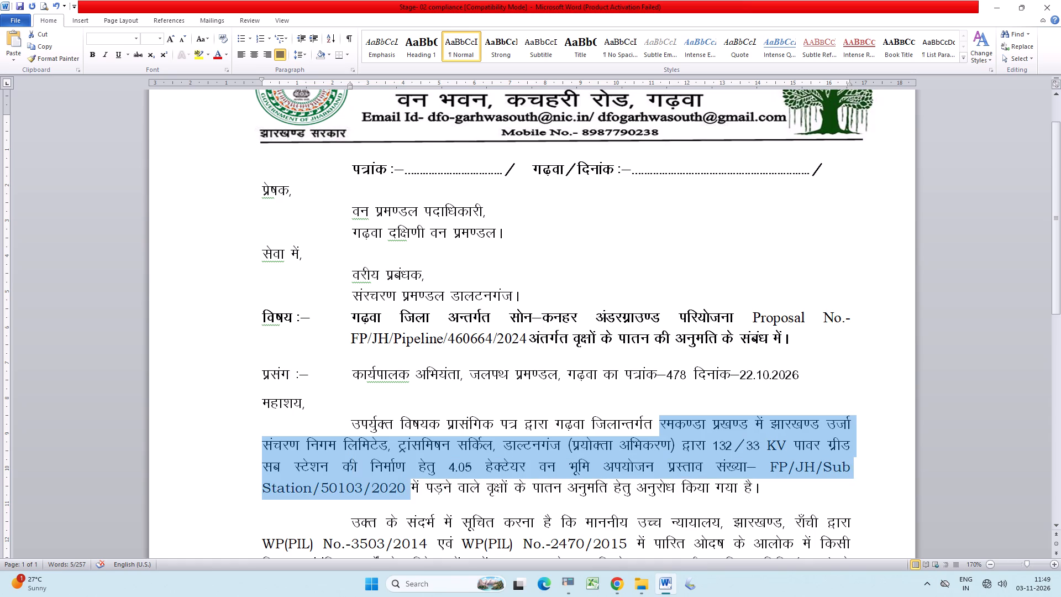
{"action": "left_click_drag", "start_coordinate": [395, 483], "coordinate": [399, 484]}
{"action": "key", "text": "ctrl+v"}
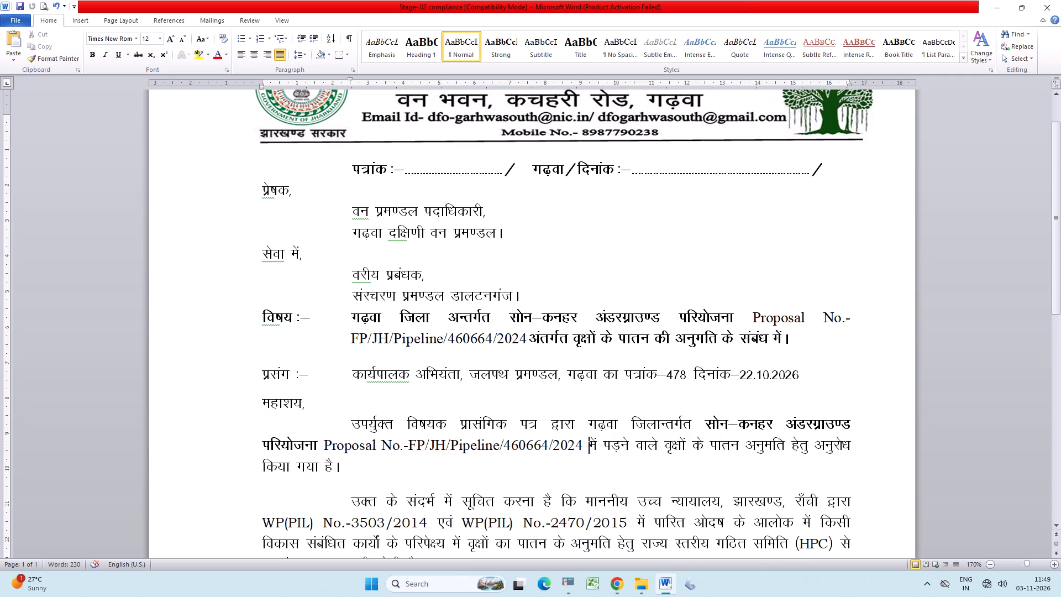
Save the letter.
{"action": "key", "text": "ctrl+s"}
{"action": "key", "text": "ctrl+s"}
In the High Court paragraph, replace ष with श so the words read ओदश and अनुशंसा.
{"action": "left_click_drag", "start_coordinate": [1060, 286], "coordinate": [1060, 339]}
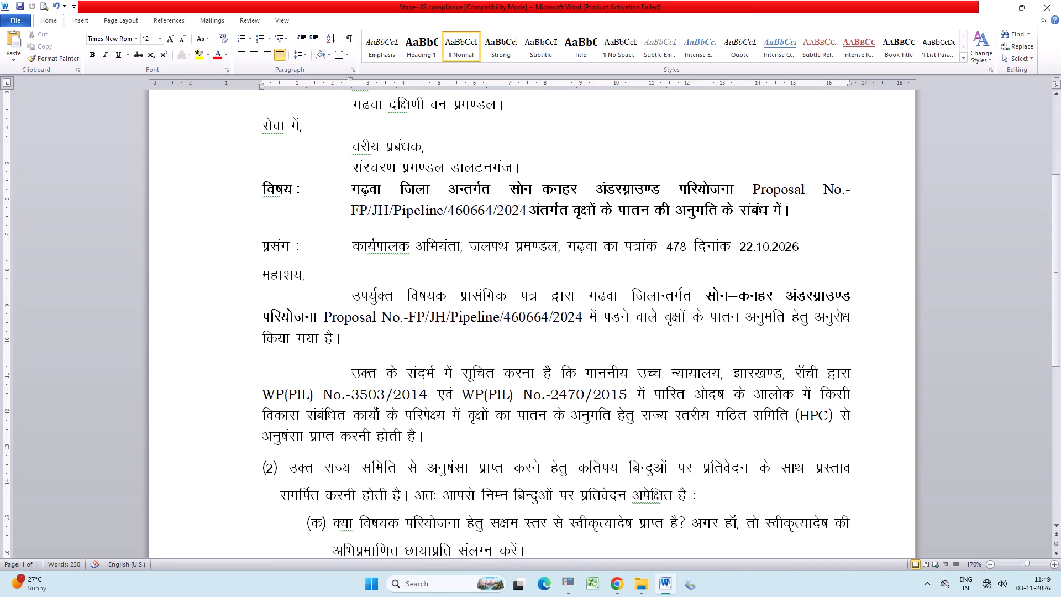
{"action": "left_click", "coordinate": [841, 374]}
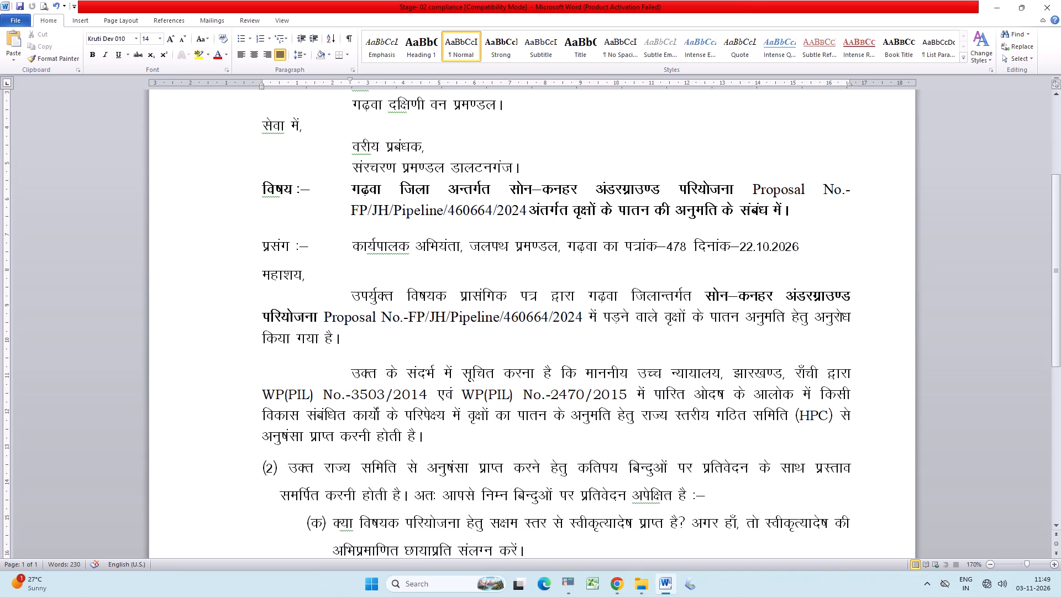
{"action": "left_click", "coordinate": [720, 395]}
{"action": "key", "text": "BackSpace"}
{"action": "key", "text": "shift+quotedbl"}
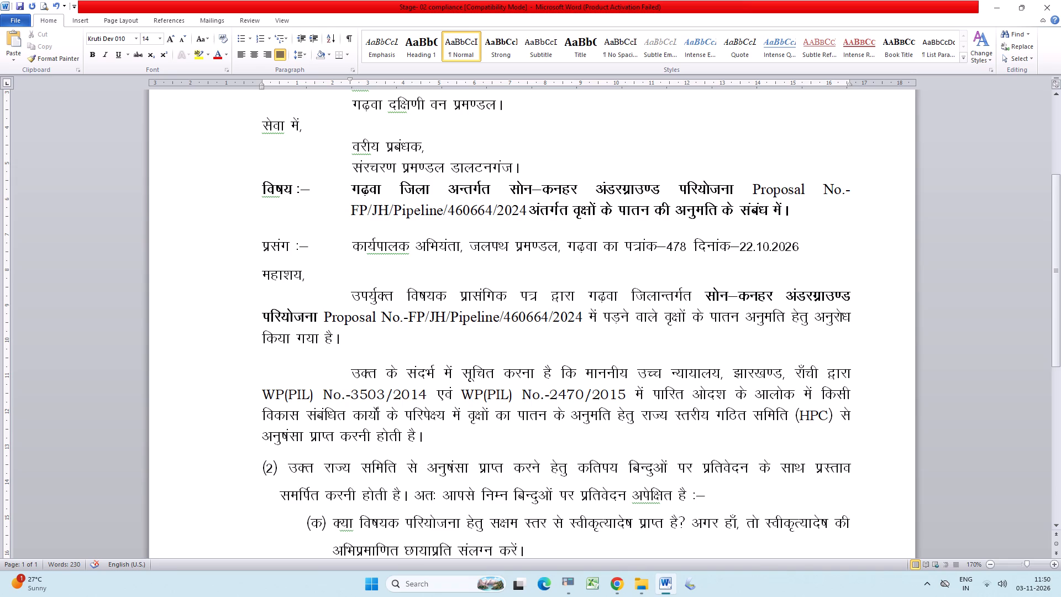
{"action": "left_click", "coordinate": [282, 437]}
{"action": "key", "text": "Right"}
{"action": "key", "text": "BackSpace"}
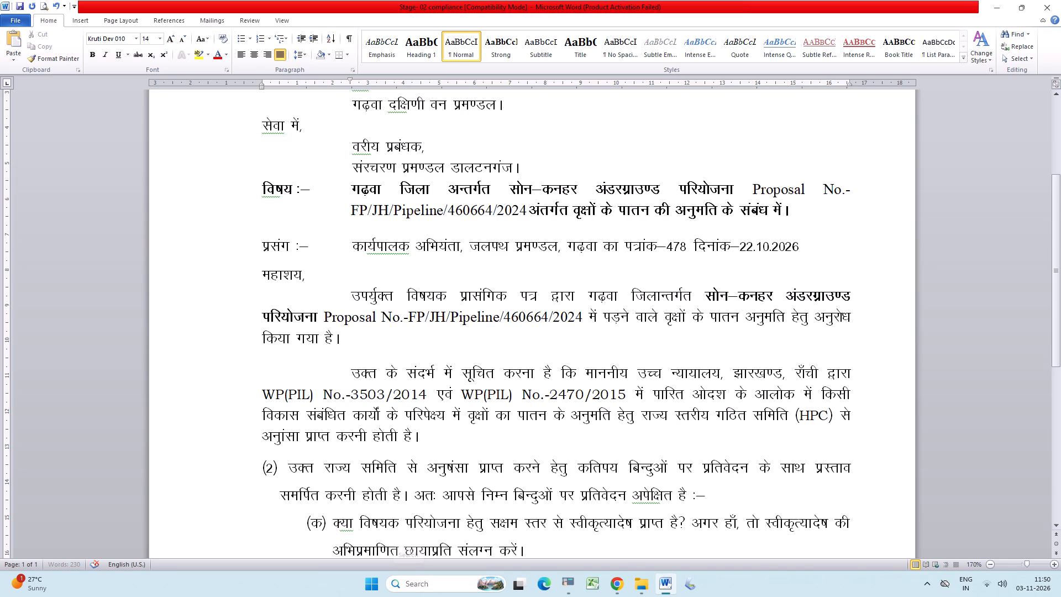
{"action": "key", "text": "shift+quotedbl"}
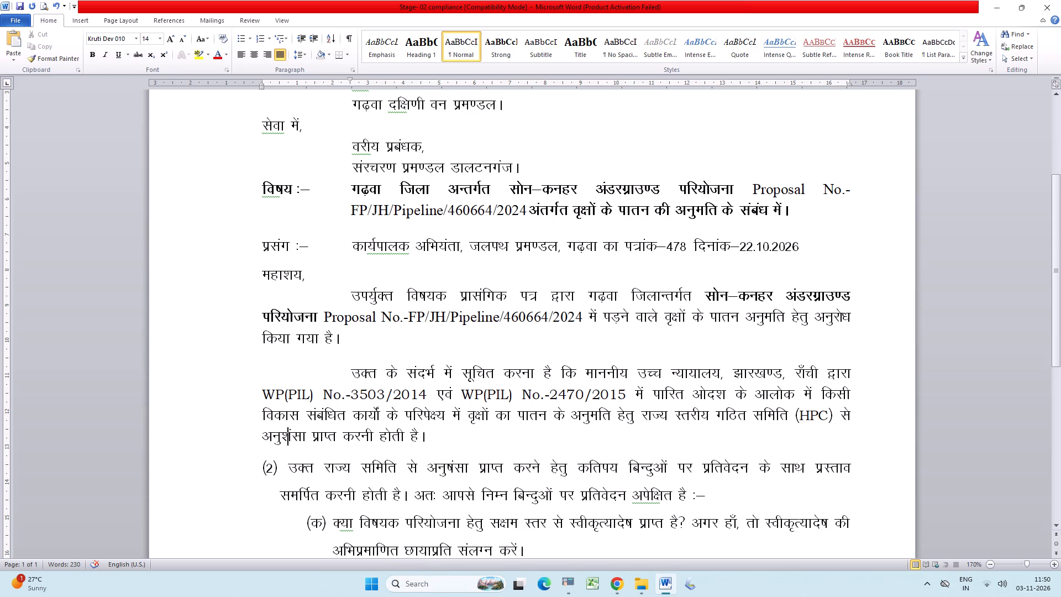
Replace ष with श in अनुशंसा in point (2) and in the first स्वीकृत्यादेश of sub-point (क).
{"action": "left_click", "coordinate": [449, 469]}
{"action": "key", "text": "BackSpace"}
{"action": "key", "text": "shift+quotedbl"}
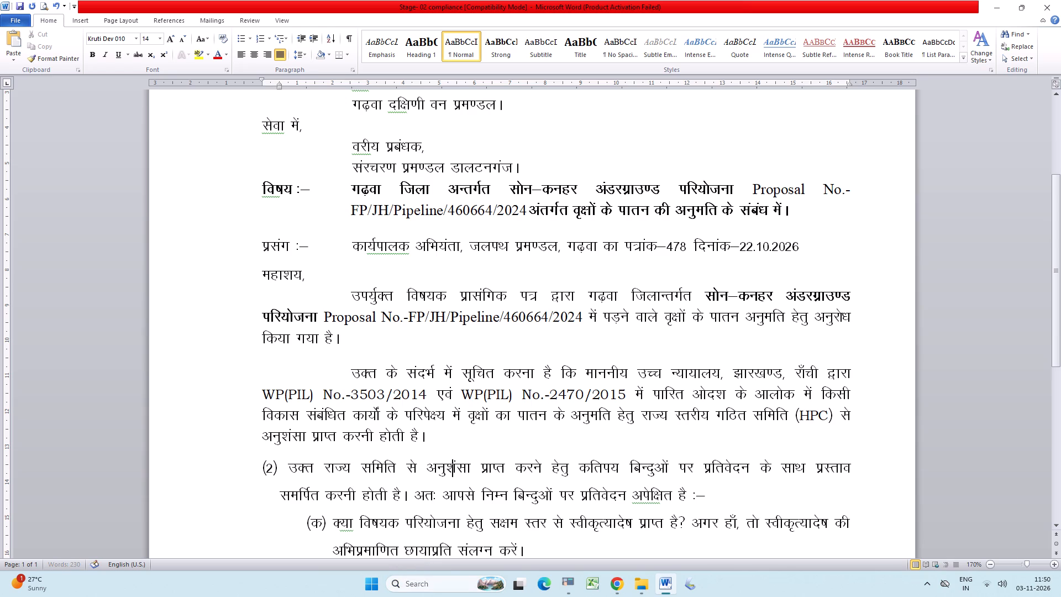
{"action": "left_click_drag", "start_coordinate": [1060, 294], "coordinate": [1060, 353]}
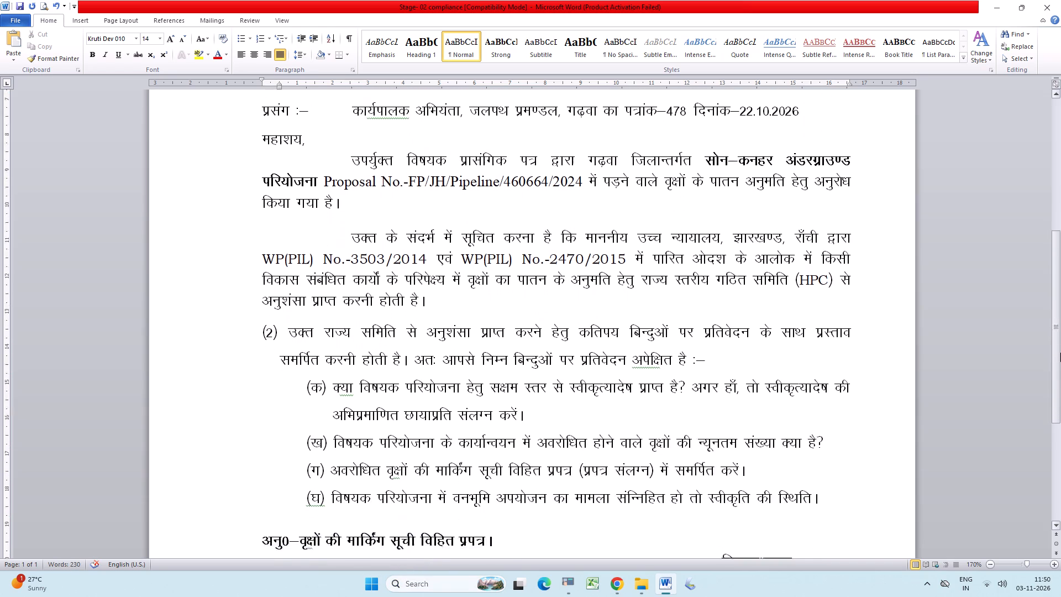
{"action": "left_click_drag", "start_coordinate": [1060, 353], "coordinate": [1060, 368]}
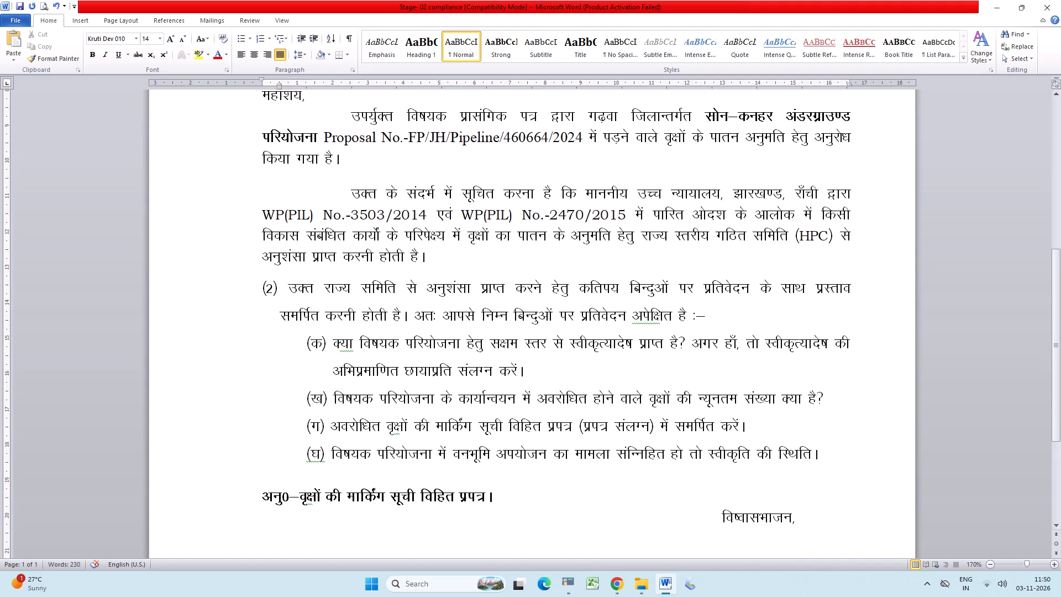
{"action": "left_click", "coordinate": [628, 347]}
{"action": "key", "text": "BackSpace"}
{"action": "key", "text": "shift+quotedbl"}
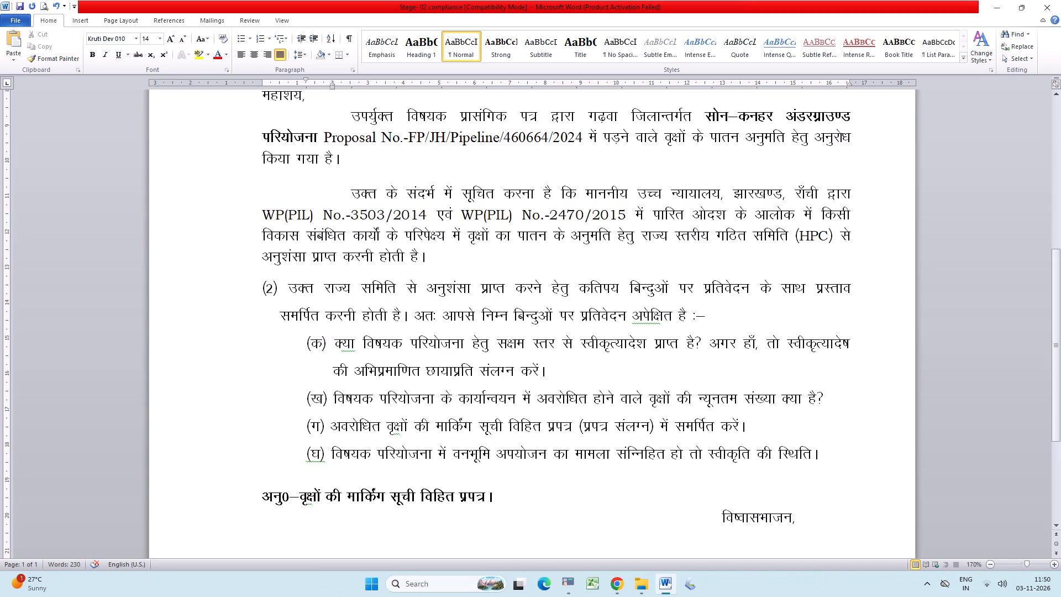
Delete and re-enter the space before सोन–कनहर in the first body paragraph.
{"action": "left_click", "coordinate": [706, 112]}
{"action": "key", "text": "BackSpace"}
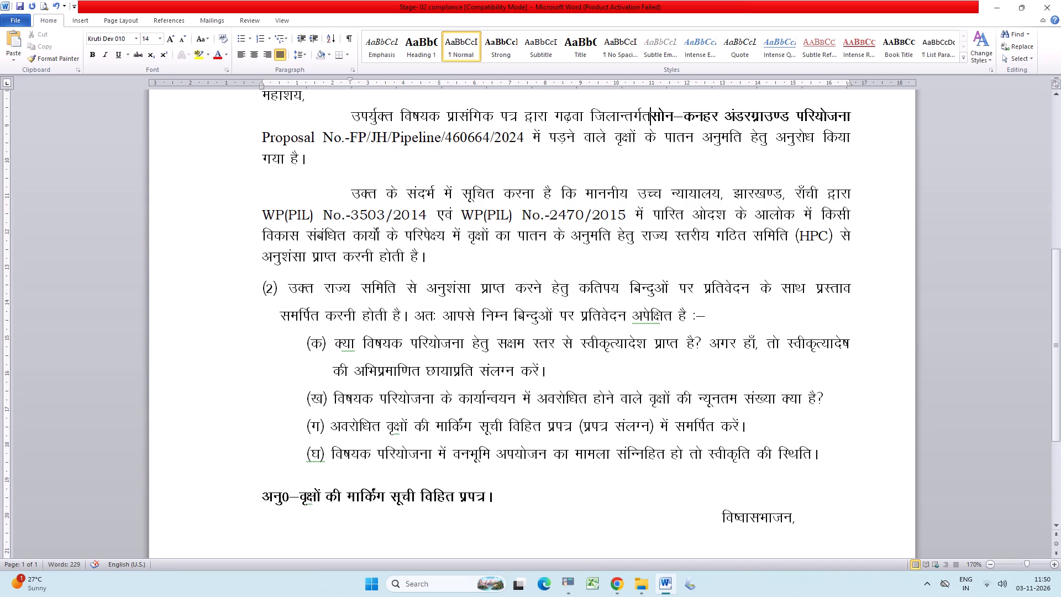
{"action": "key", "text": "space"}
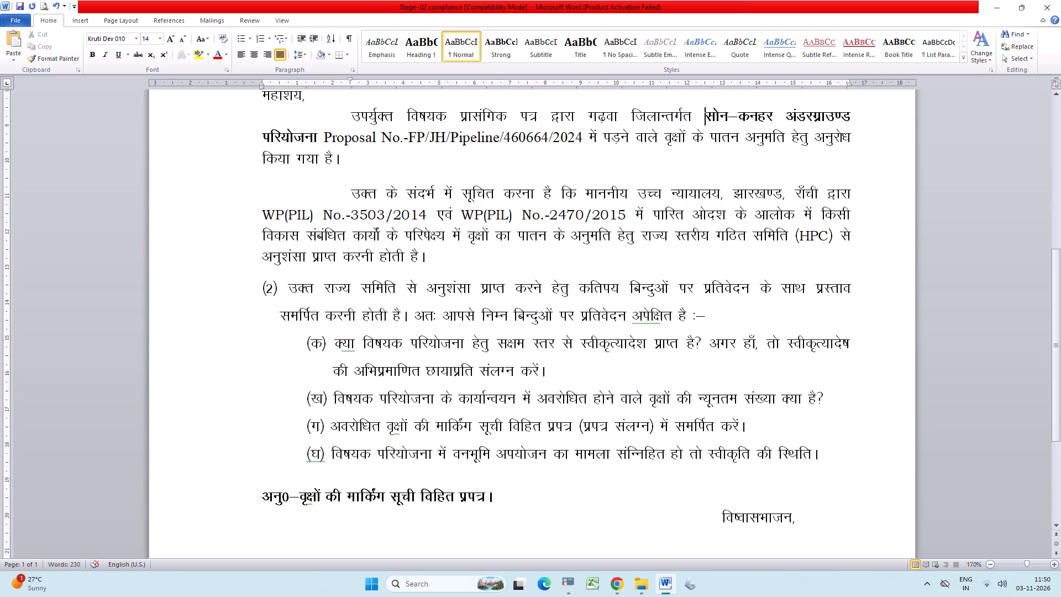
Remove bold formatting from the project name and proposal number in the first body paragraph.
{"action": "left_click_drag", "start_coordinate": [707, 113], "coordinate": [585, 129]}
{"action": "key", "text": "ctrl+b"}
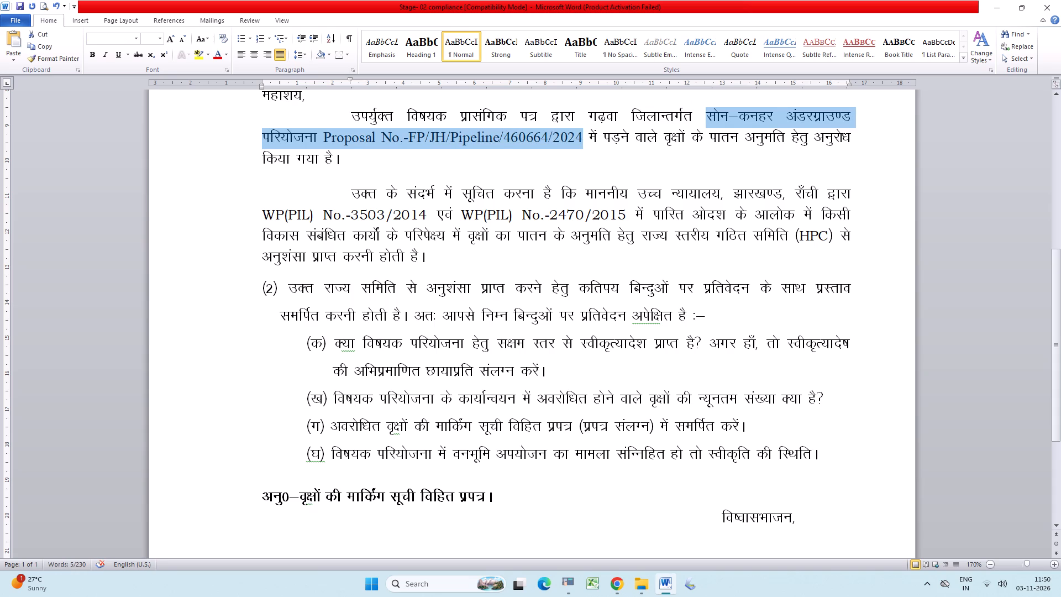
{"action": "key", "text": "ctrl+b"}
{"action": "key", "text": "ctrl+b"}
Save the letter.
{"action": "key", "text": "ctrl+s"}
{"action": "key", "text": "ctrl+s"}
{"action": "key", "text": "ctrl+s"}
{"action": "key", "text": "ctrl+s"}
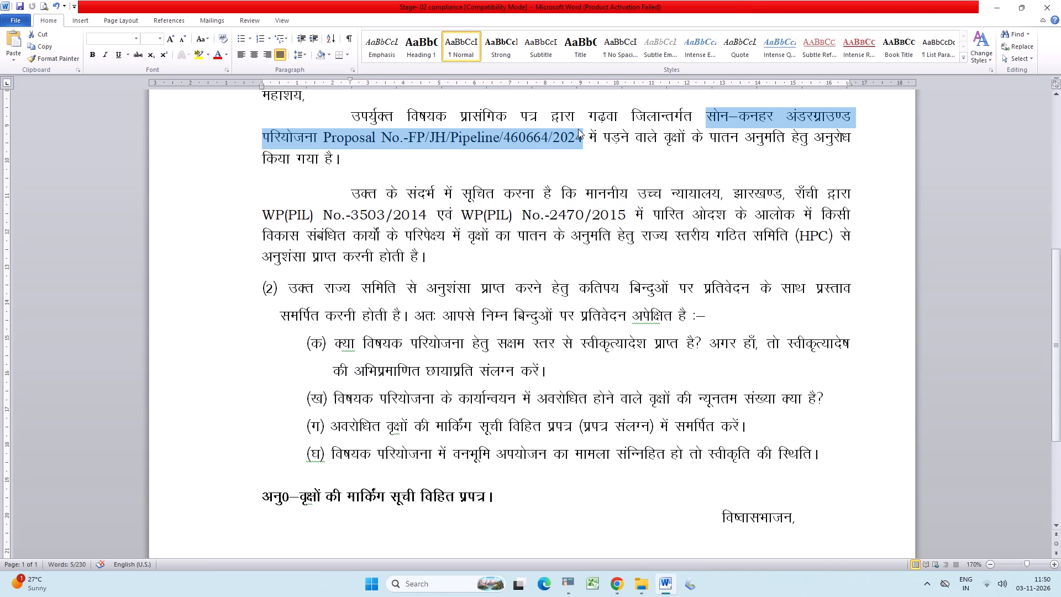
Set the line spacing of the High Court paragraph beginning उक्त के संदर्भ to 1.5.
{"action": "left_click", "coordinate": [526, 208]}
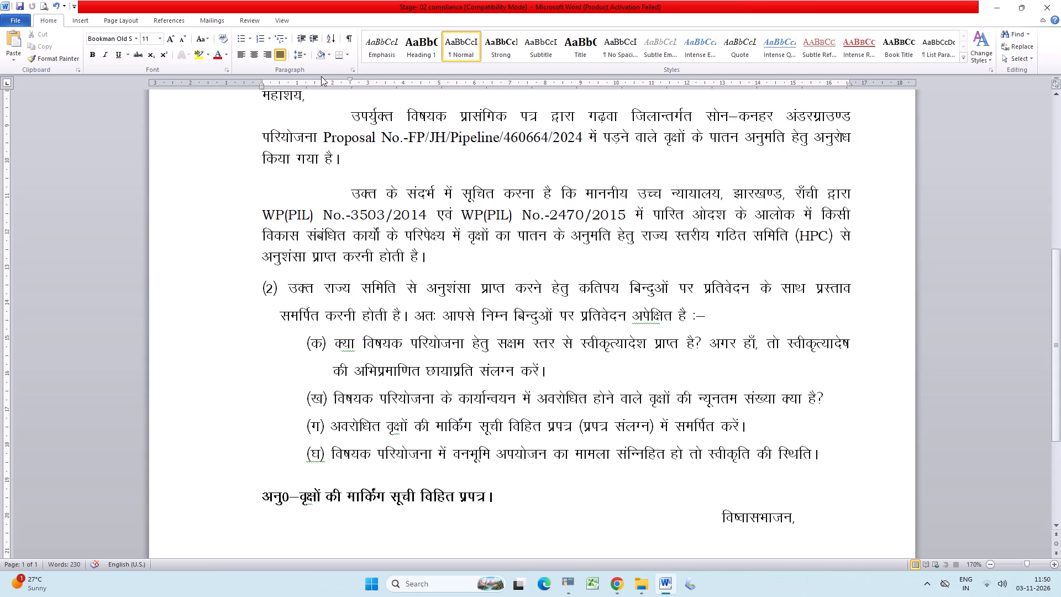
{"action": "left_click", "coordinate": [304, 54]}
{"action": "left_click", "coordinate": [312, 92]}
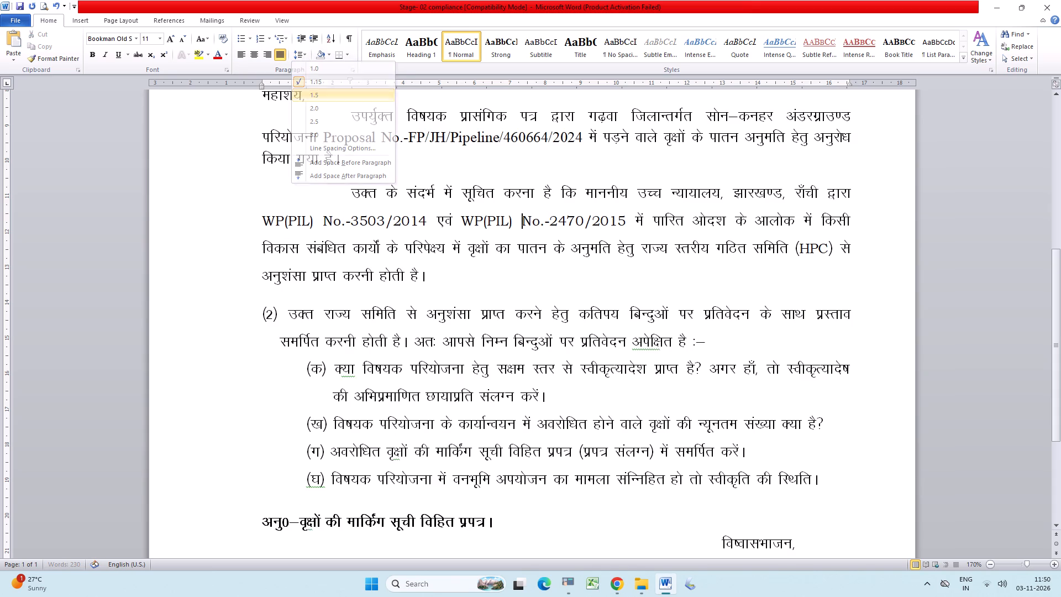
Apply 1.5 line spacing to point (2) and its sub-points (क) to (ग).
{"action": "left_click", "coordinate": [520, 352]}
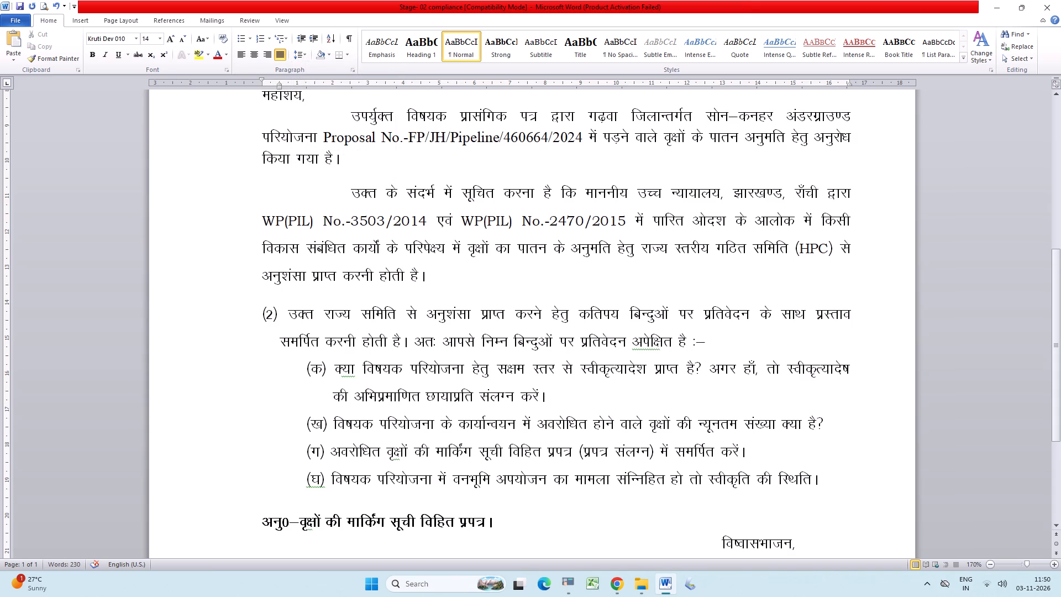
{"action": "left_click_drag", "start_coordinate": [282, 313], "coordinate": [376, 459]}
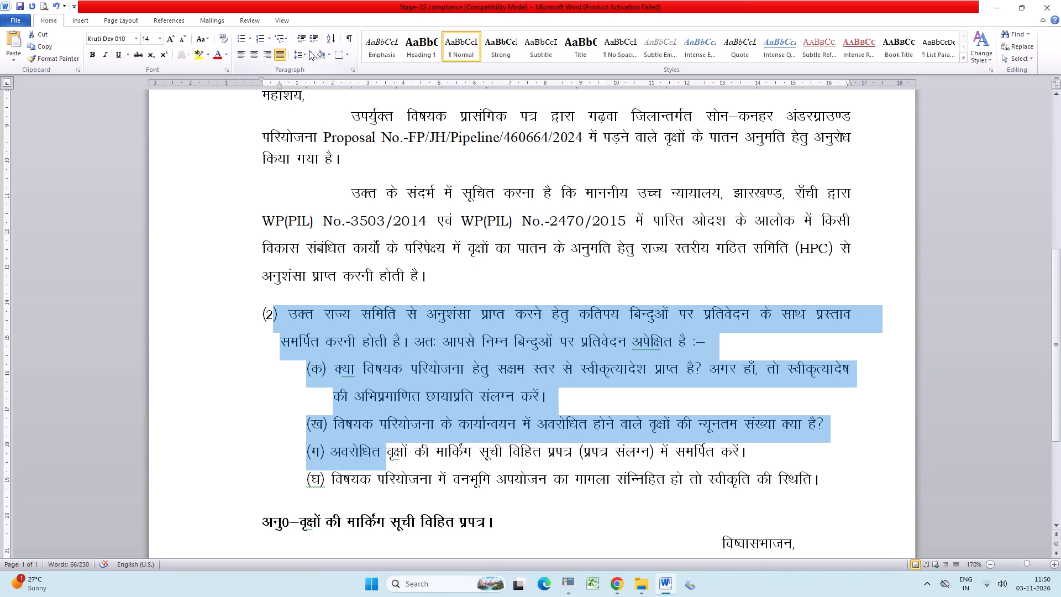
{"action": "left_click", "coordinate": [302, 51]}
{"action": "left_click", "coordinate": [317, 92]}
{"action": "left_click", "coordinate": [519, 421]}
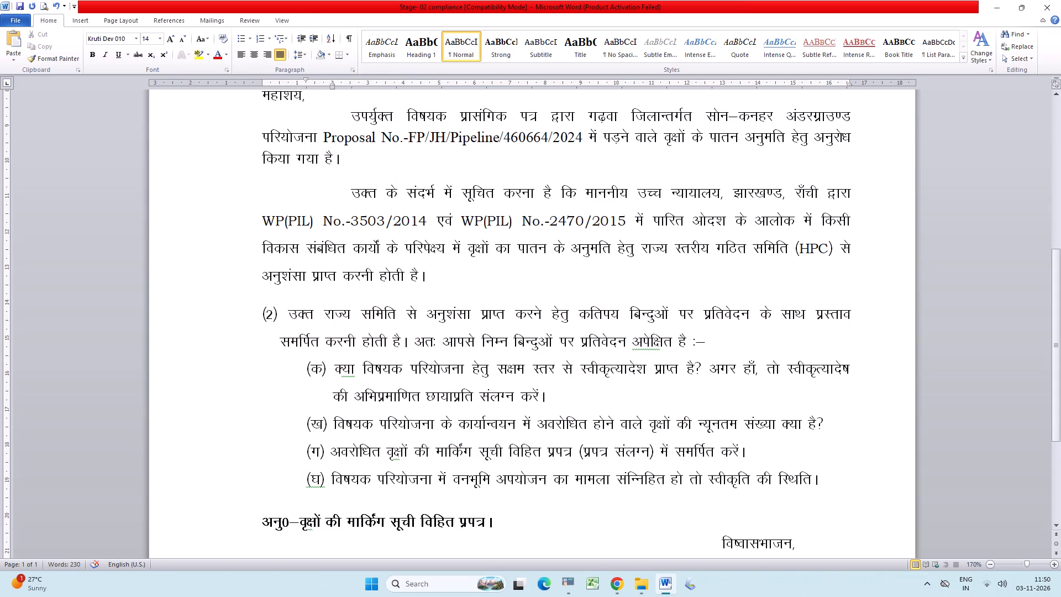
Replace ष with श in the closing word above the signature so it reads विश्वासभाजन.
{"action": "scroll", "coordinate": [537, 401], "scroll_direction": "down", "scroll_amount": 1}
{"action": "left_click", "coordinate": [737, 368]}
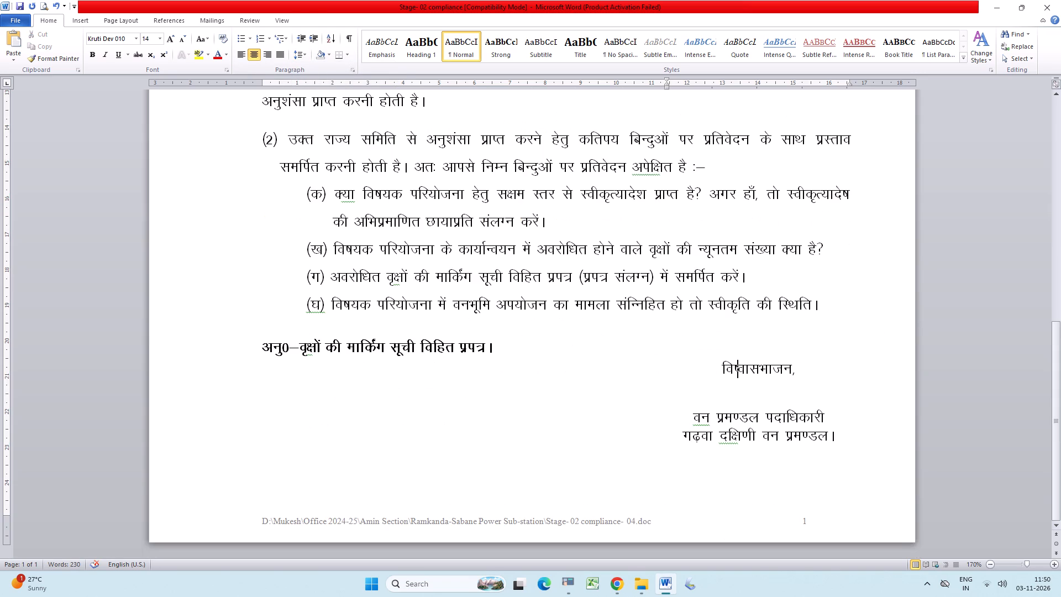
{"action": "key", "text": "BackSpace"}
{"action": "key", "text": "shift+quotedbl"}
{"action": "left_click", "coordinate": [722, 392]}
Make Proposal No.-FP/JH/Pipeline/460664/2024 bold in the subject line.
{"action": "left_click", "coordinate": [706, 348]}
{"action": "scroll", "coordinate": [571, 309], "scroll_direction": "up", "scroll_amount": 1}
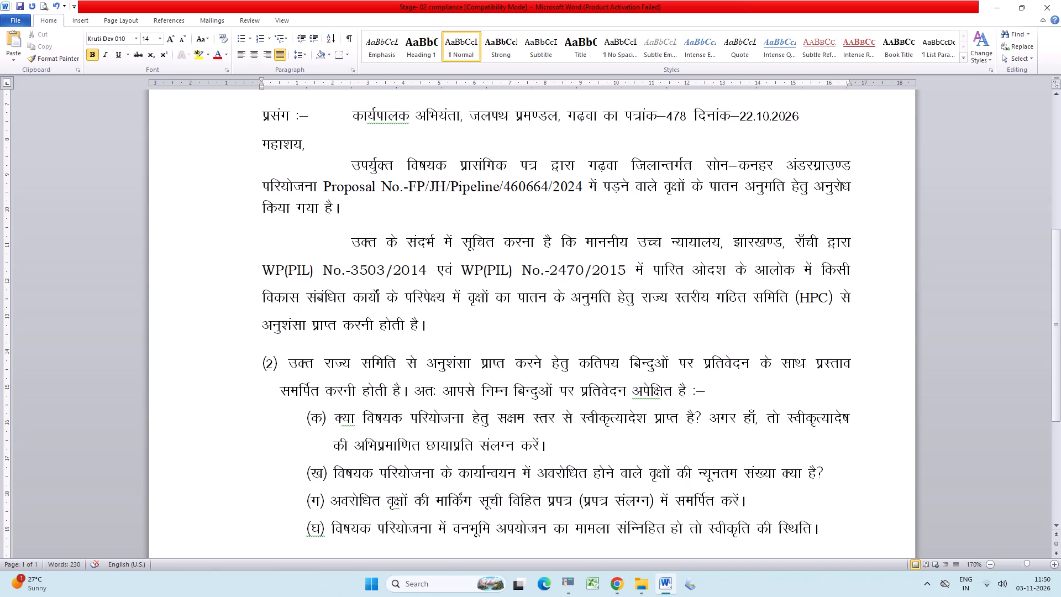
{"action": "scroll", "coordinate": [563, 322], "scroll_direction": "up", "scroll_amount": 1}
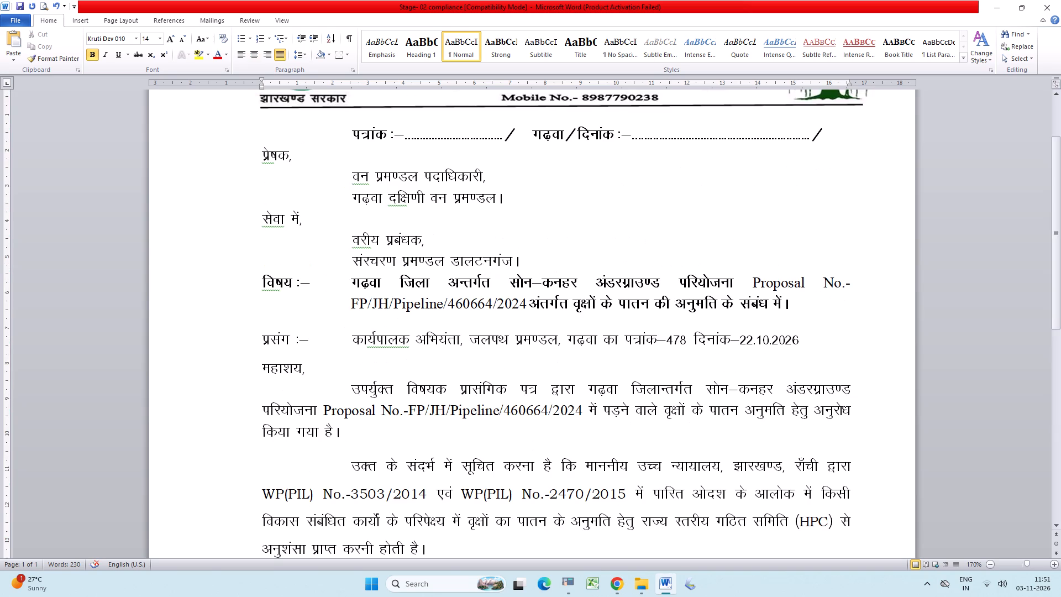
{"action": "left_click", "coordinate": [769, 285]}
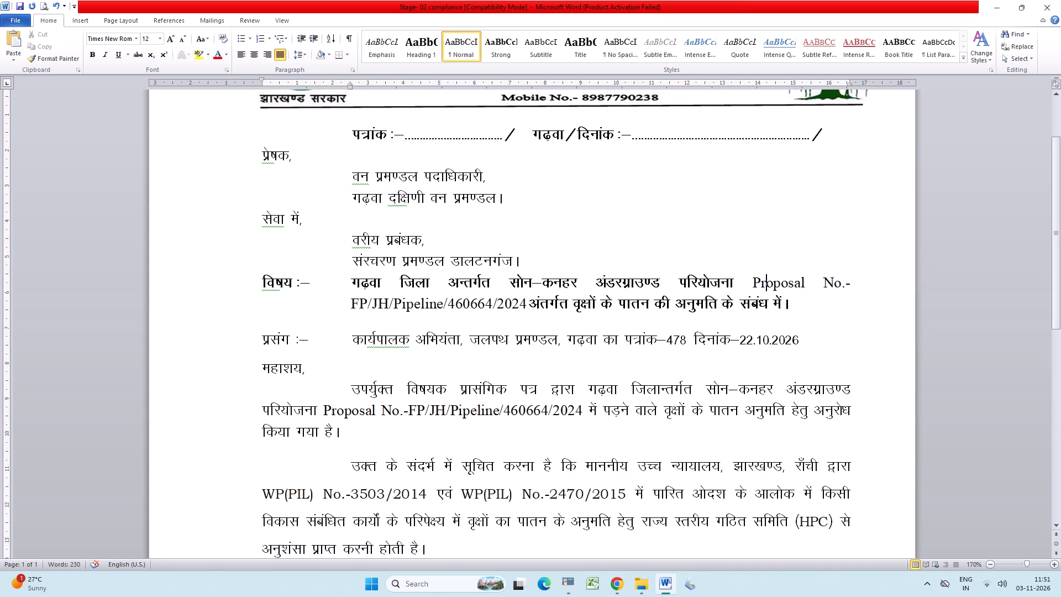
{"action": "left_click_drag", "start_coordinate": [752, 277], "coordinate": [527, 301]}
{"action": "key", "text": "ctrl+b"}
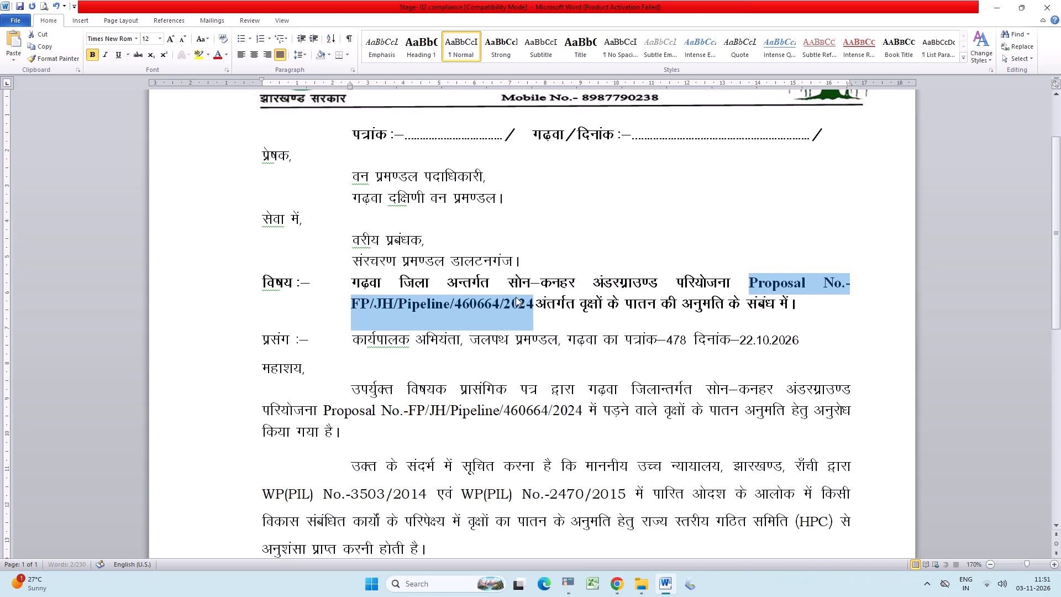
Save the letter.
{"action": "key", "text": "ctrl+s"}
{"action": "key", "text": "ctrl+s"}
{"action": "key", "text": "ctrl+s"}
Move both side margins of the page slightly outward so the text area is about 17 cm wide.
{"action": "left_click_drag", "start_coordinate": [851, 80], "coordinate": [866, 87]}
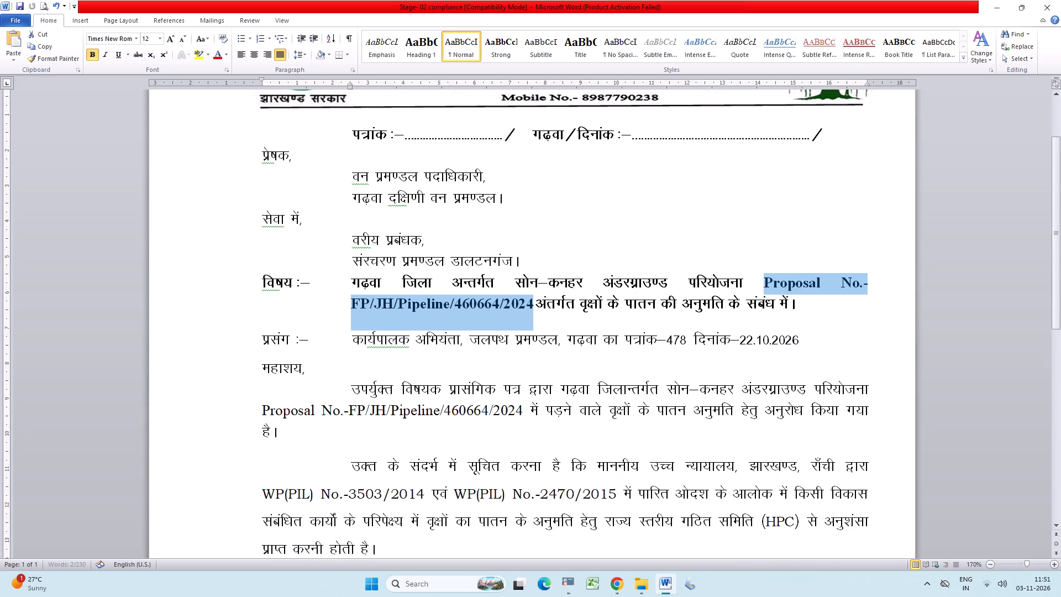
{"action": "left_click_drag", "start_coordinate": [262, 82], "coordinate": [259, 83]}
{"action": "left_click_drag", "start_coordinate": [259, 83], "coordinate": [256, 83]}
{"action": "left_click", "coordinate": [495, 404]}
Remove the space after the paragraph of sub-point (घ), above the अनु0 enclosure line.
{"action": "scroll", "coordinate": [558, 360], "scroll_direction": "down", "scroll_amount": 1}
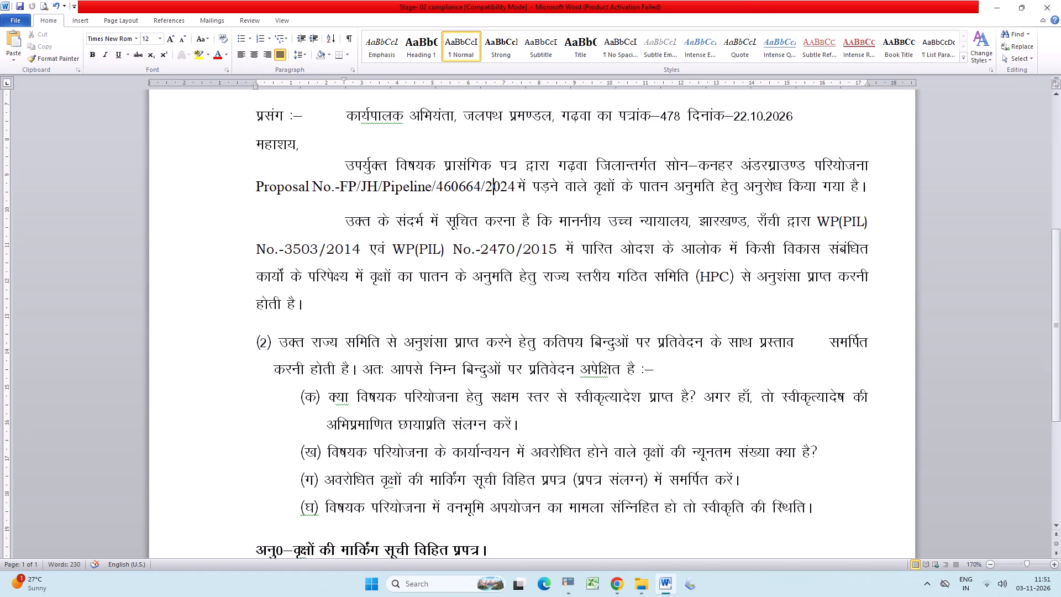
{"action": "scroll", "coordinate": [589, 356], "scroll_direction": "down", "scroll_amount": 1}
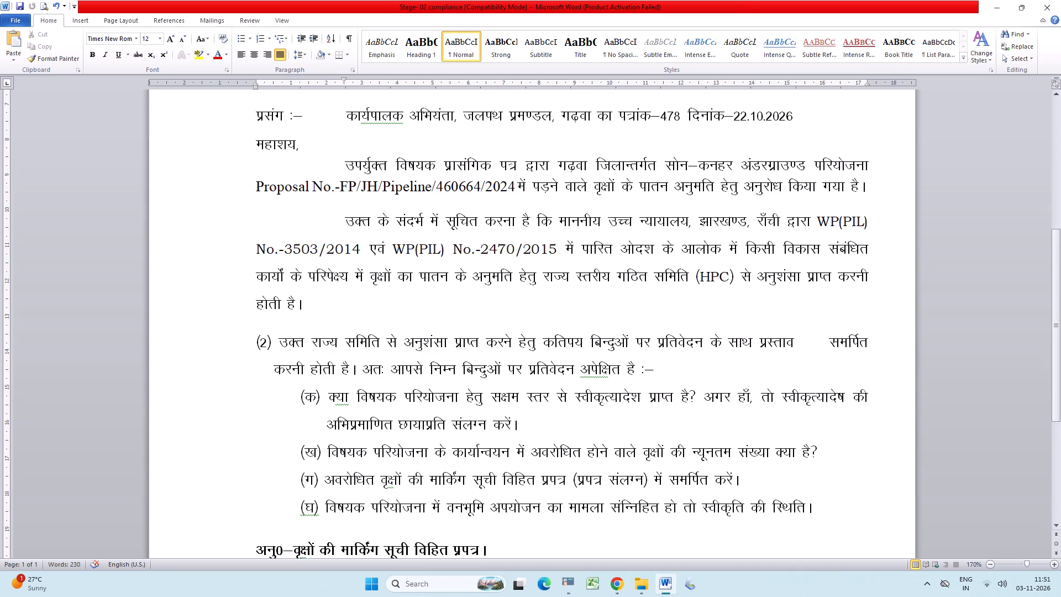
{"action": "left_click", "coordinate": [409, 293]}
{"action": "left_click", "coordinate": [812, 281]}
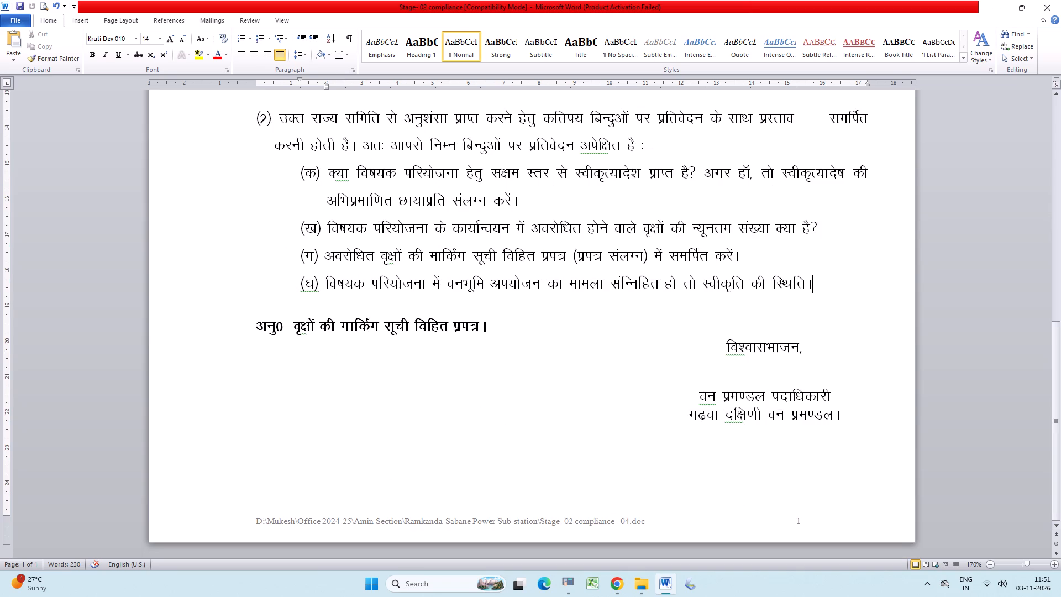
{"action": "left_click", "coordinate": [306, 54]}
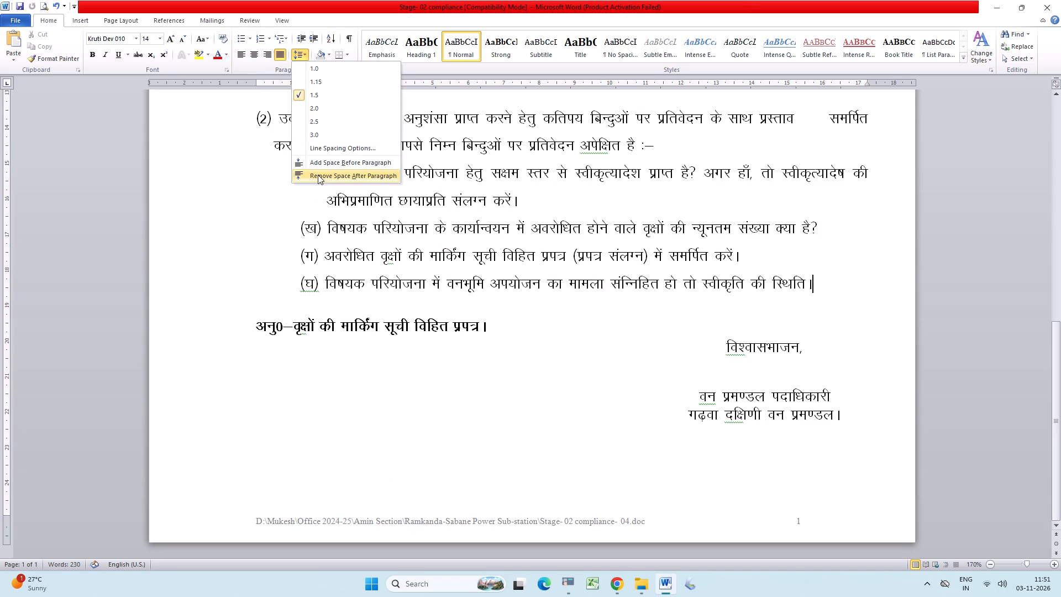
{"action": "left_click", "coordinate": [318, 175]}
{"action": "left_click", "coordinate": [392, 378]}
{"action": "left_click", "coordinate": [738, 369]}
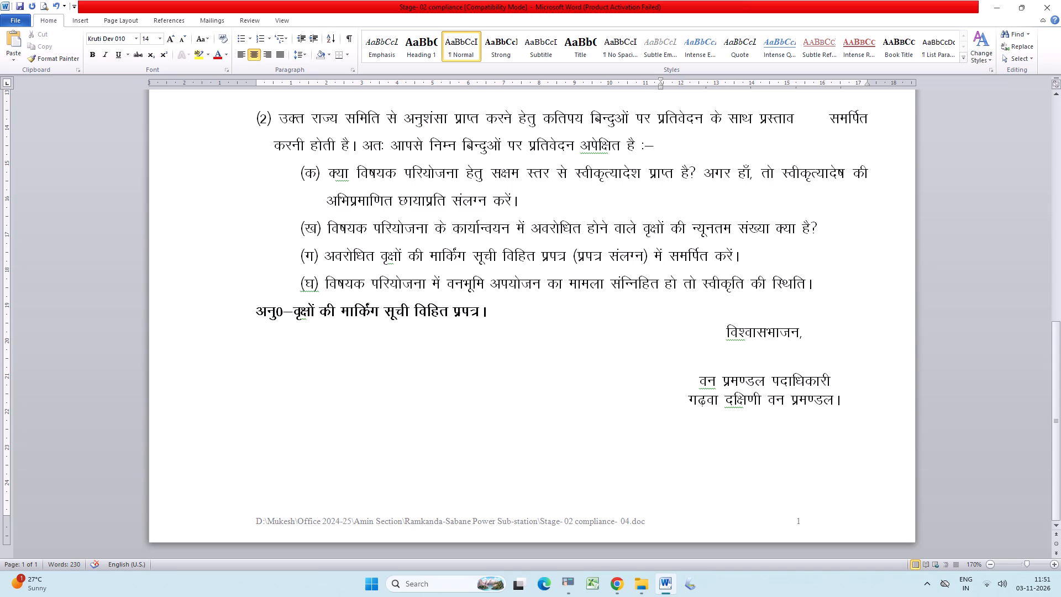
Reduce the wide gap between प्रस्ताव and समर्पित in point (2) to a single space and save the letter.
{"action": "left_click", "coordinate": [829, 114]}
{"action": "key", "text": "BackSpace"}
{"action": "key", "text": "BackSpace"}
{"action": "key", "text": "BackSpace"}
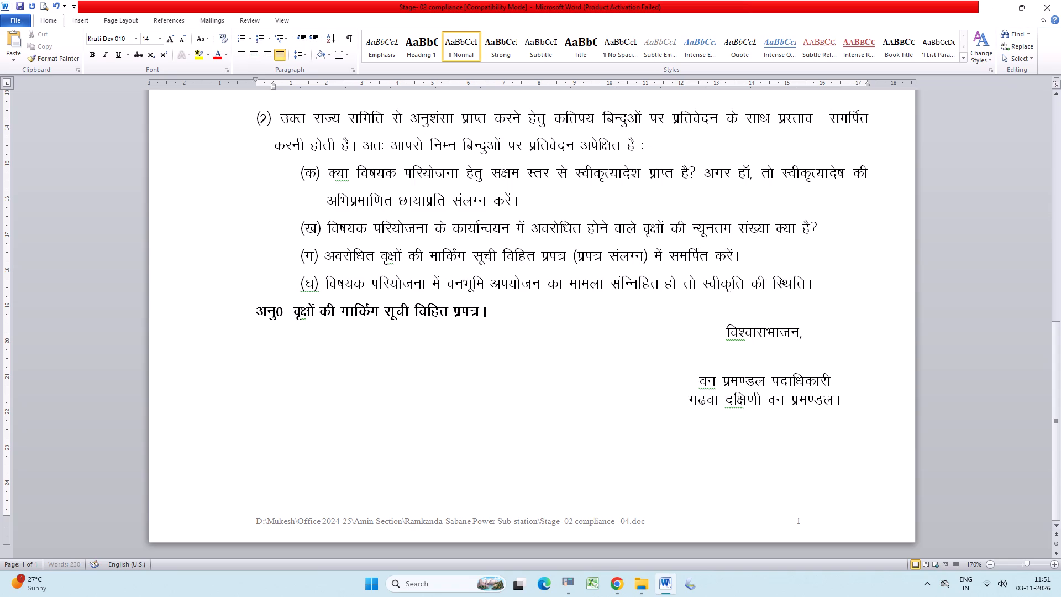
{"action": "key", "text": "BackSpace"}
{"action": "key", "text": "BackSpace"}
{"action": "key", "text": "space"}
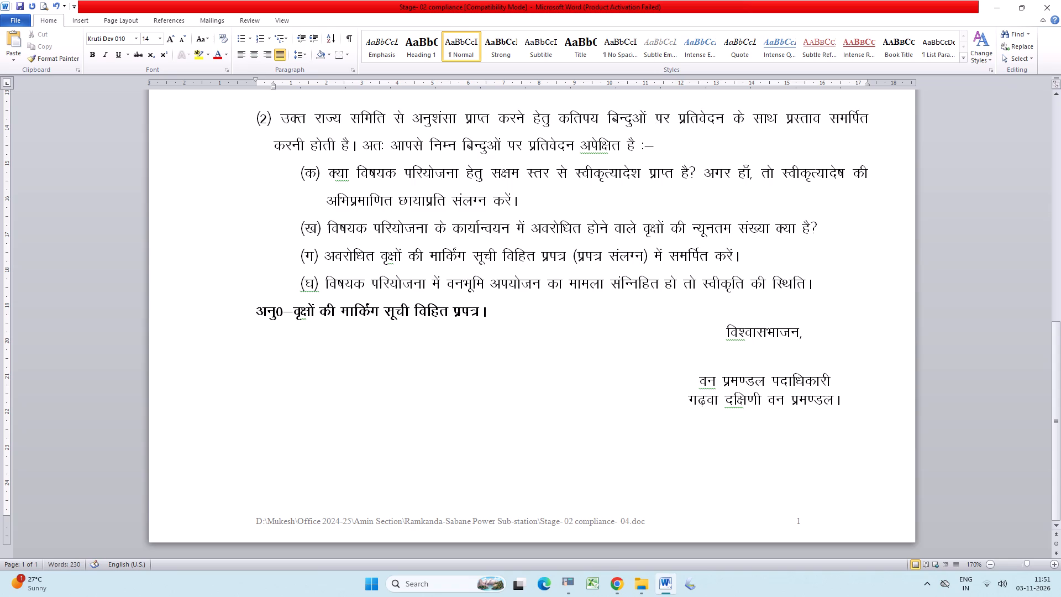
{"action": "key", "text": "ctrl+s"}
{"action": "key", "text": "ctrl+s"}
{"action": "key", "text": "ctrl+s"}
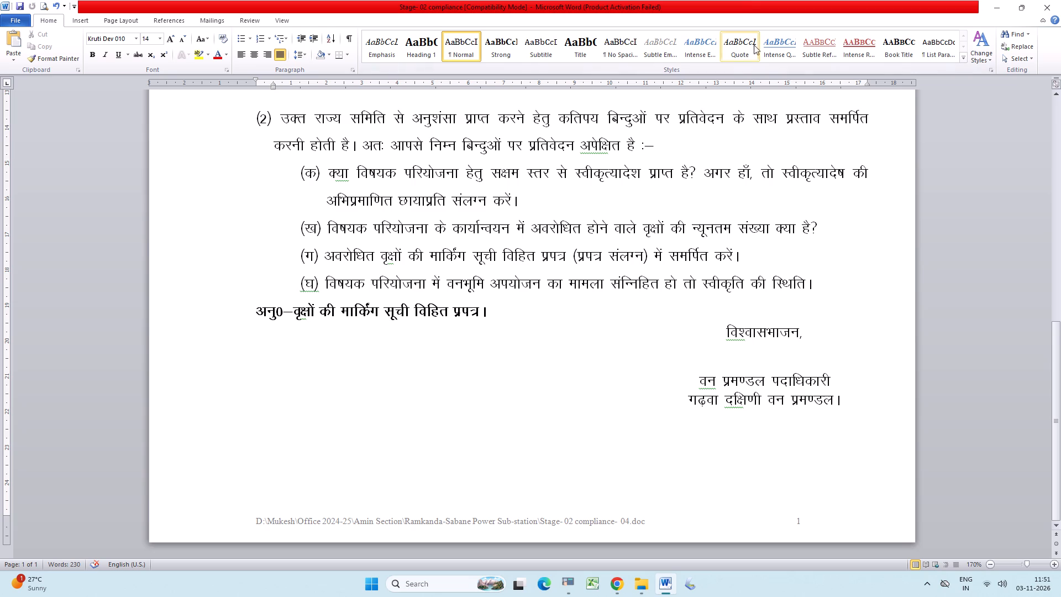
Correct the second occurrence of the approval-order word in sub-point (क) to स्वीकृत्यादेश and save the letter.
{"action": "left_click", "coordinate": [845, 172]}
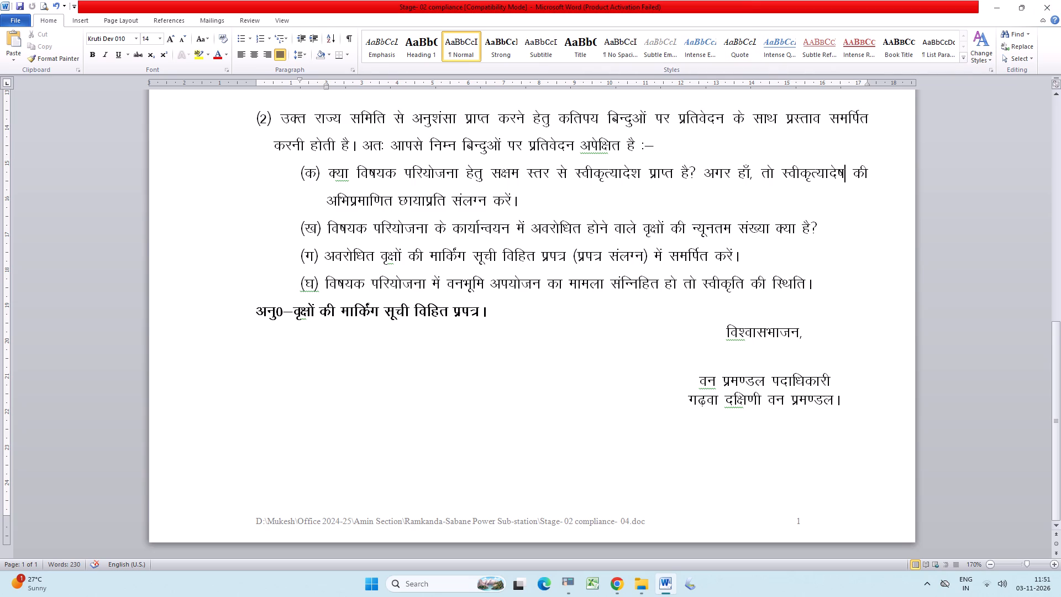
{"action": "key", "text": "Left"}
{"action": "key", "text": "BackSpace"}
{"action": "key", "text": "shift+quotedbl"}
{"action": "key", "text": "ctrl+s"}
{"action": "key", "text": "ctrl+s"}
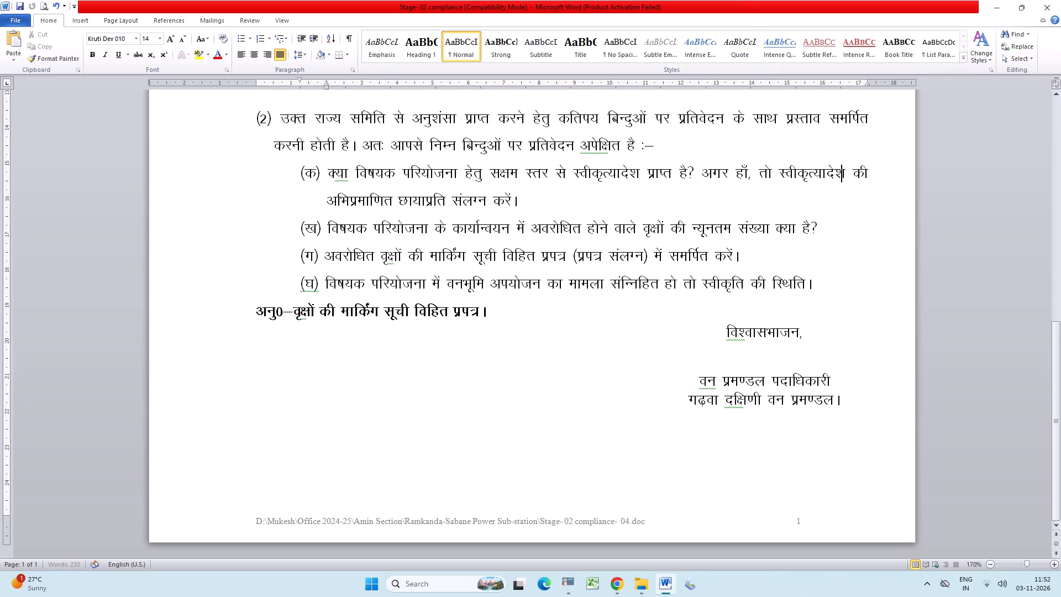
{"action": "key", "text": "ctrl+s"}
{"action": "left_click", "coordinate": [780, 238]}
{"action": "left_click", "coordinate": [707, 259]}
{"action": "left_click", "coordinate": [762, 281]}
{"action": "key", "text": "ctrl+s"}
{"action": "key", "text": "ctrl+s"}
Add a new line below sub-point (घ) with the label (ङ), inserting ङ as a symbol, and save the letter.
{"action": "left_click", "coordinate": [819, 287]}
{"action": "key", "text": "Return"}
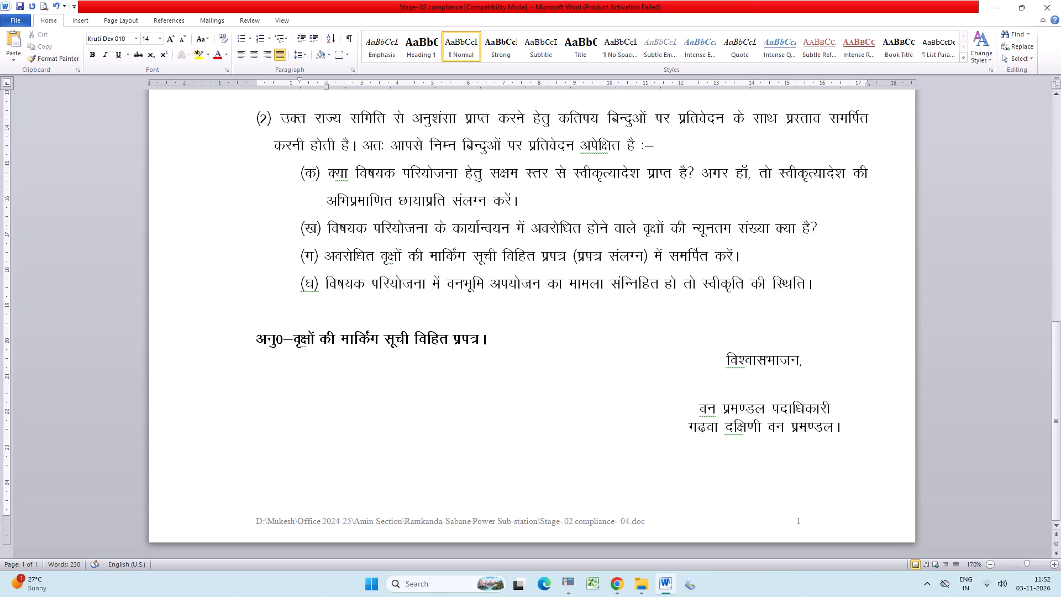
{"action": "key", "text": "alt+0"}
{"action": "key", "text": "alt+1"}
{"action": "key", "text": "alt+8"}
{"action": "key", "text": "alt+8"}
{"action": "left_click", "coordinate": [79, 21]}
{"action": "left_click", "coordinate": [668, 52]}
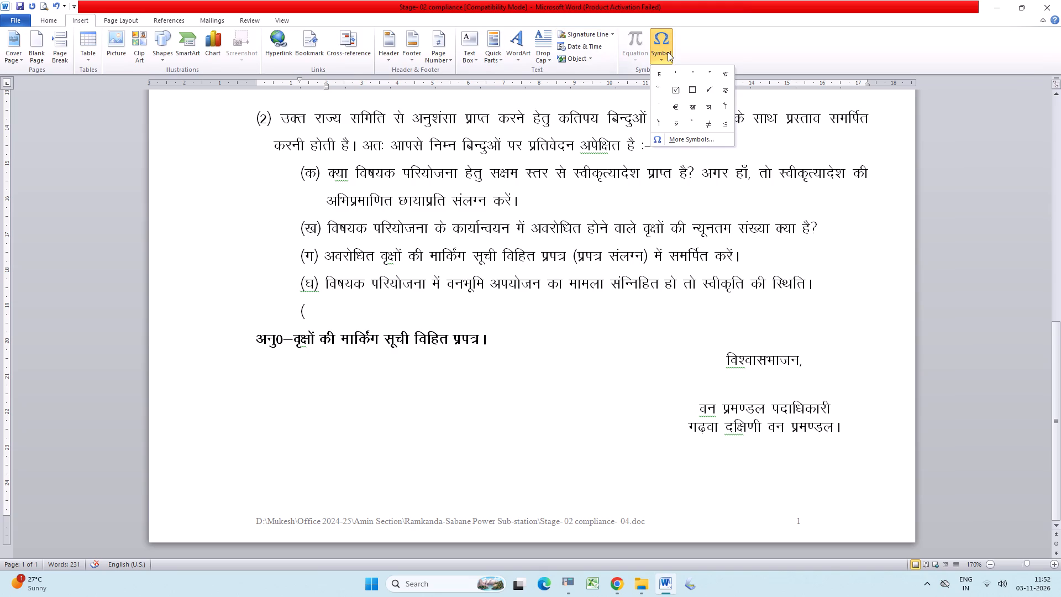
{"action": "left_click", "coordinate": [729, 90]}
{"action": "key", "text": "alt+0"}
{"action": "key", "text": "alt+1"}
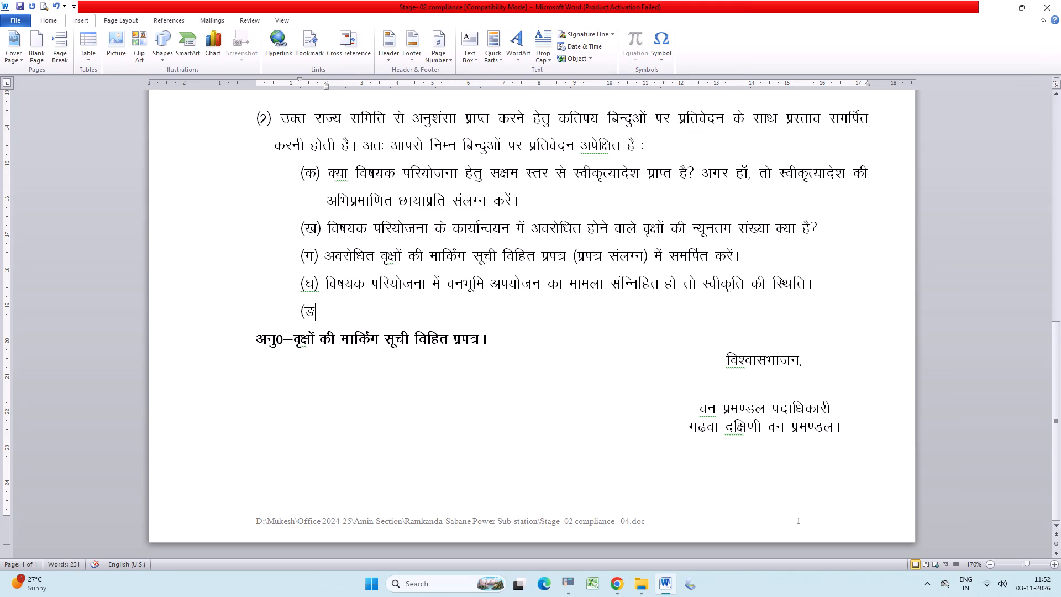
{"action": "key", "text": "alt+8"}
{"action": "key", "text": "alt+9"}
{"action": "key", "text": "space"}
{"action": "key", "text": "ctrl+s"}
{"action": "key", "text": "ctrl+s"}
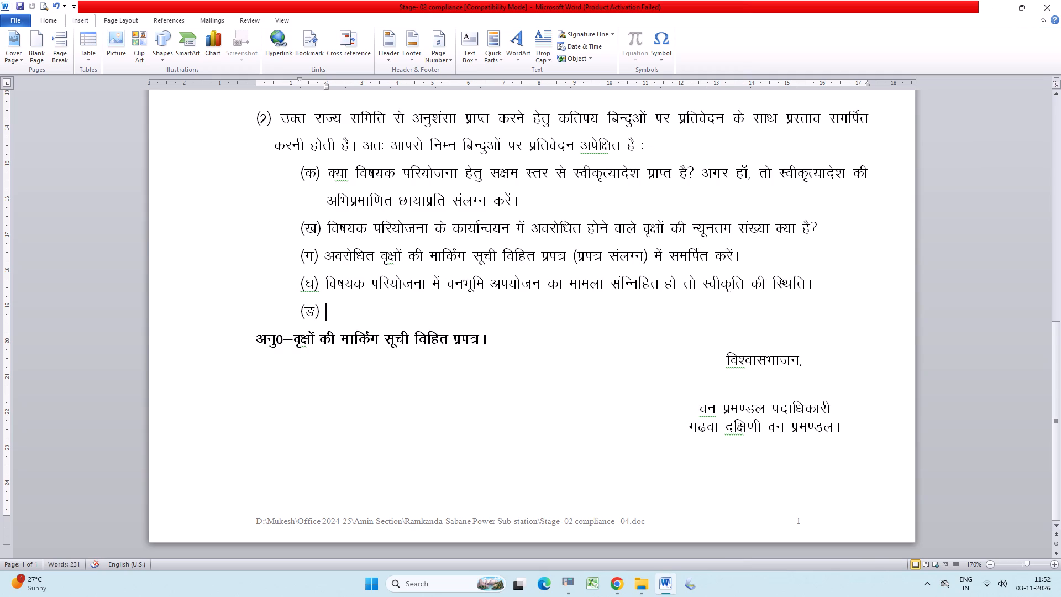
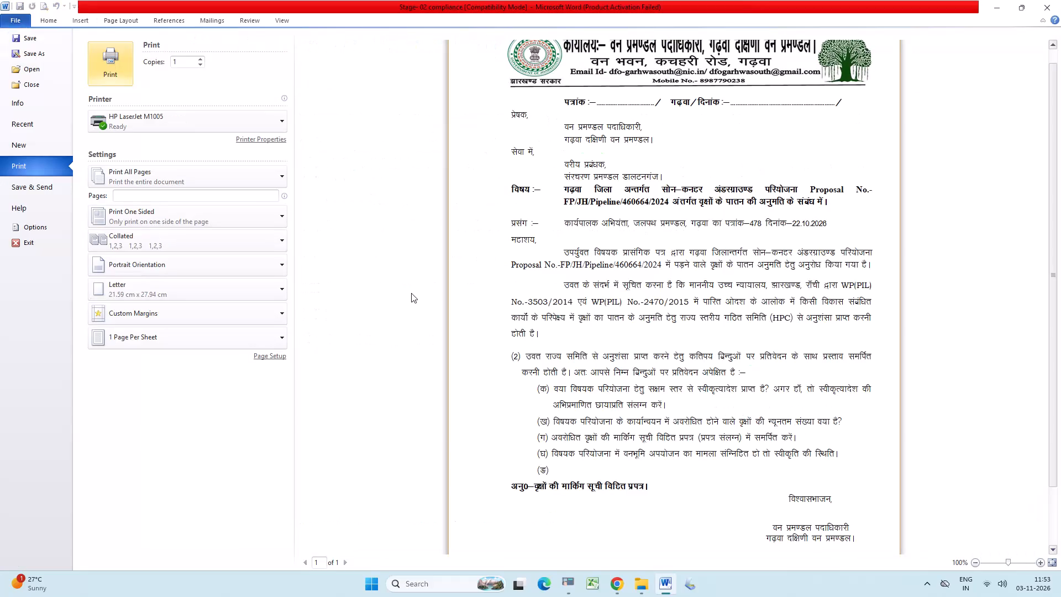
Close the print preview and return to editing the letter.
{"action": "key", "text": "Escape"}
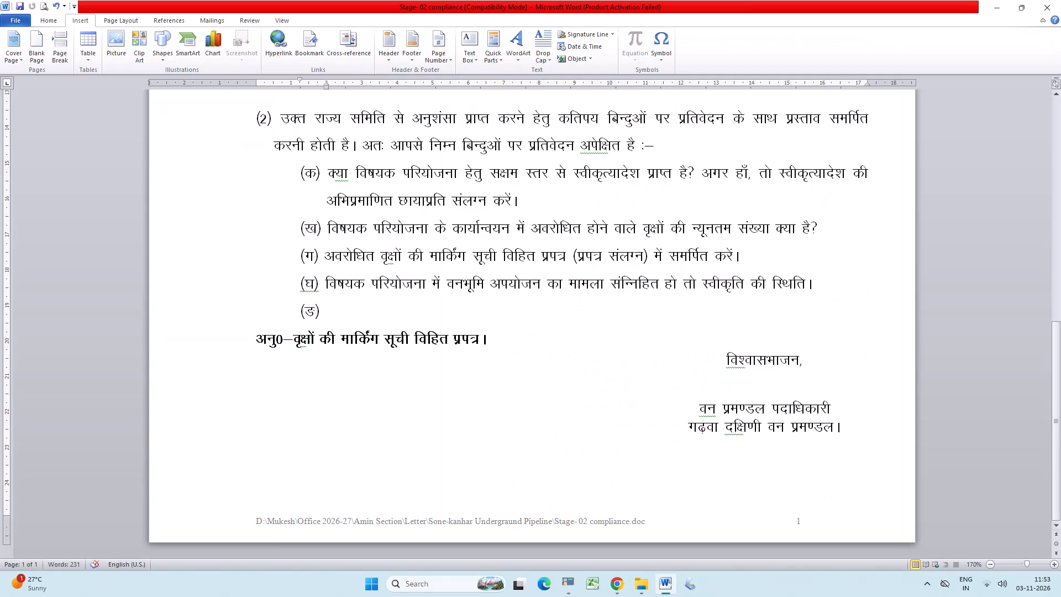
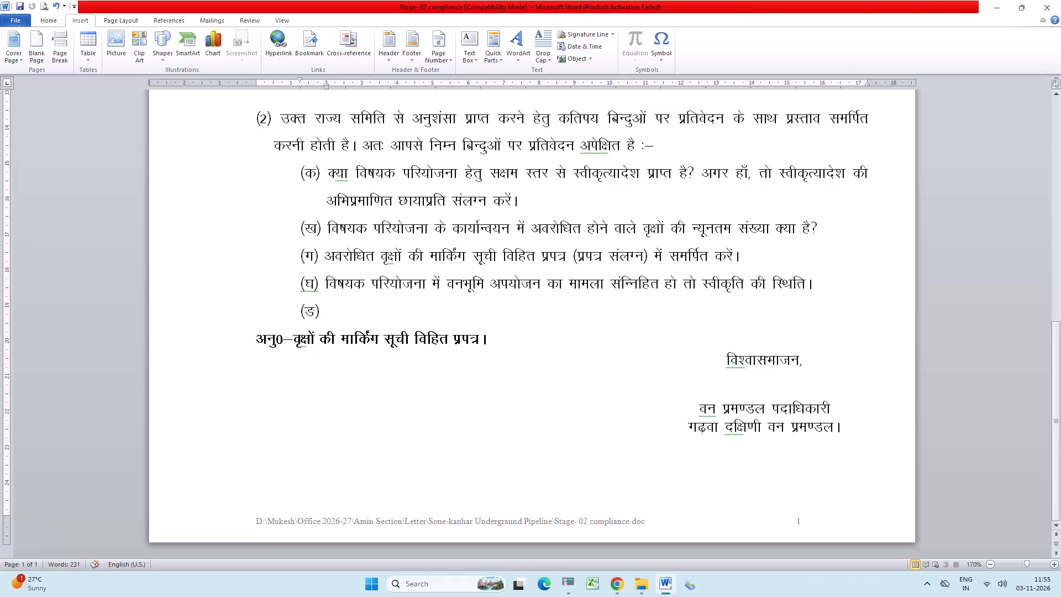
Save the Stage- 02 compliance letter.
{"action": "key", "text": "ctrl+s"}
Switch to File Explorer and open the Office 2025-26 folder inside the Mukesh folder on drive D.
{"action": "left_click", "coordinate": [640, 591]}
{"action": "left_click", "coordinate": [723, 514]}
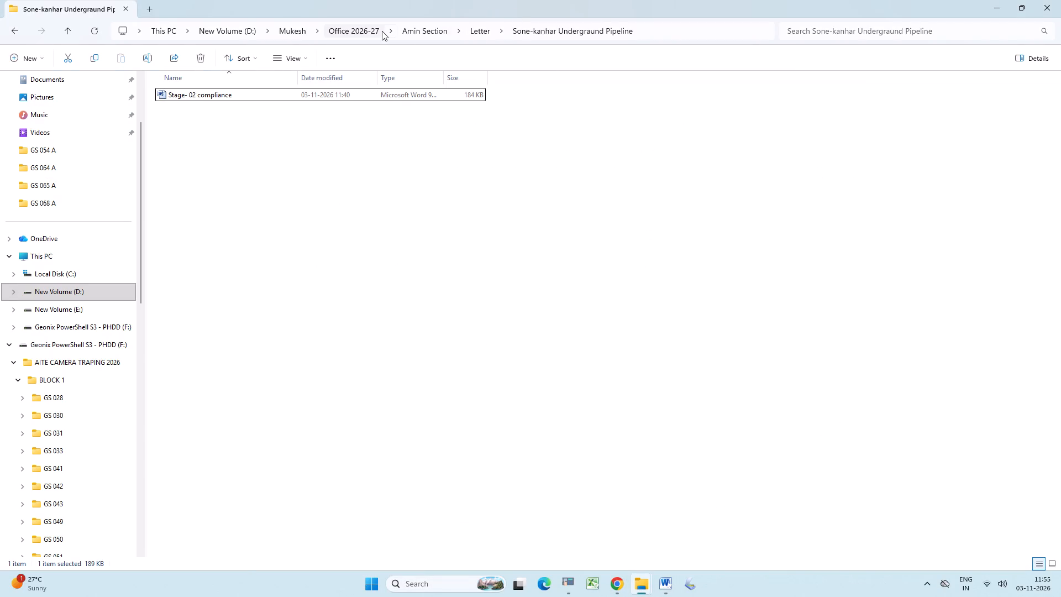
{"action": "left_click", "coordinate": [291, 38]}
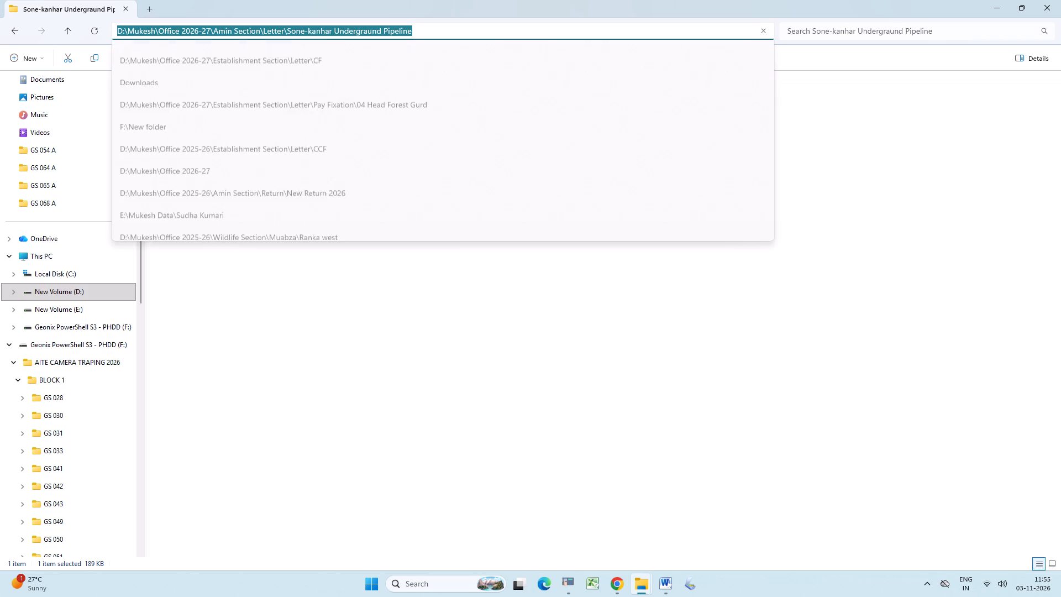
{"action": "left_click", "coordinate": [441, 439]}
{"action": "left_click", "coordinate": [290, 24]}
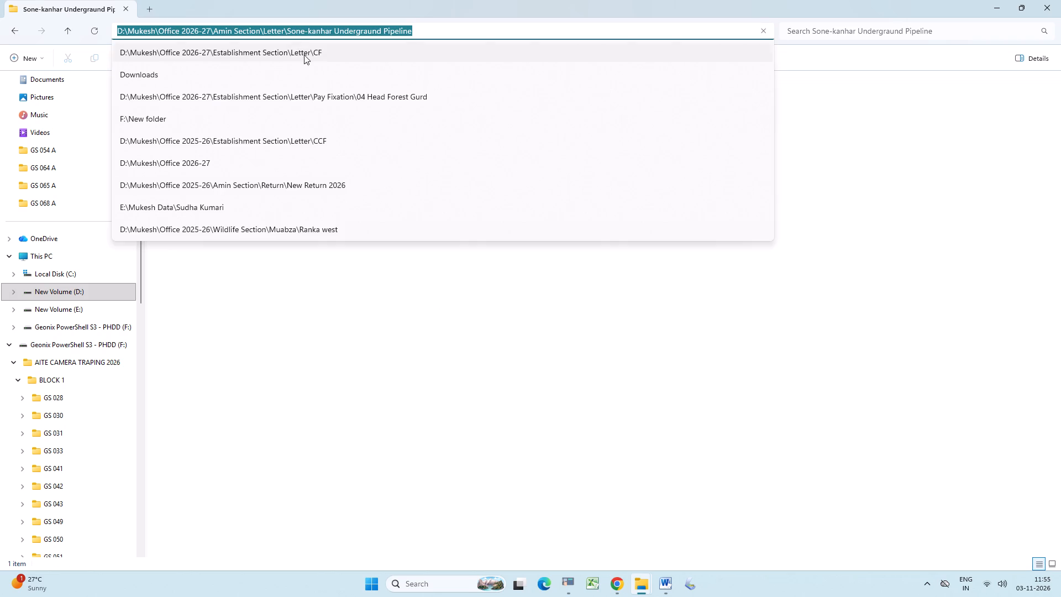
{"action": "left_click", "coordinate": [376, 348]}
{"action": "left_click", "coordinate": [295, 32]}
{"action": "left_click", "coordinate": [546, 115]}
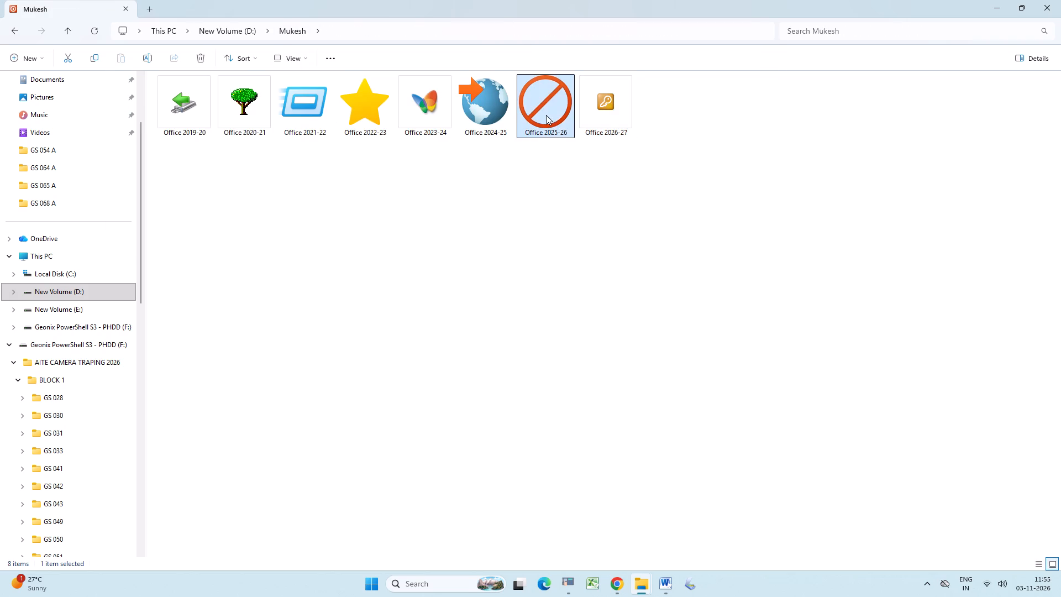
{"action": "key", "text": "Return"}
Open the document Stage- 01 compliance- 01 from the Amin Section, Letter, HPC folder.
{"action": "left_click", "coordinate": [192, 103]}
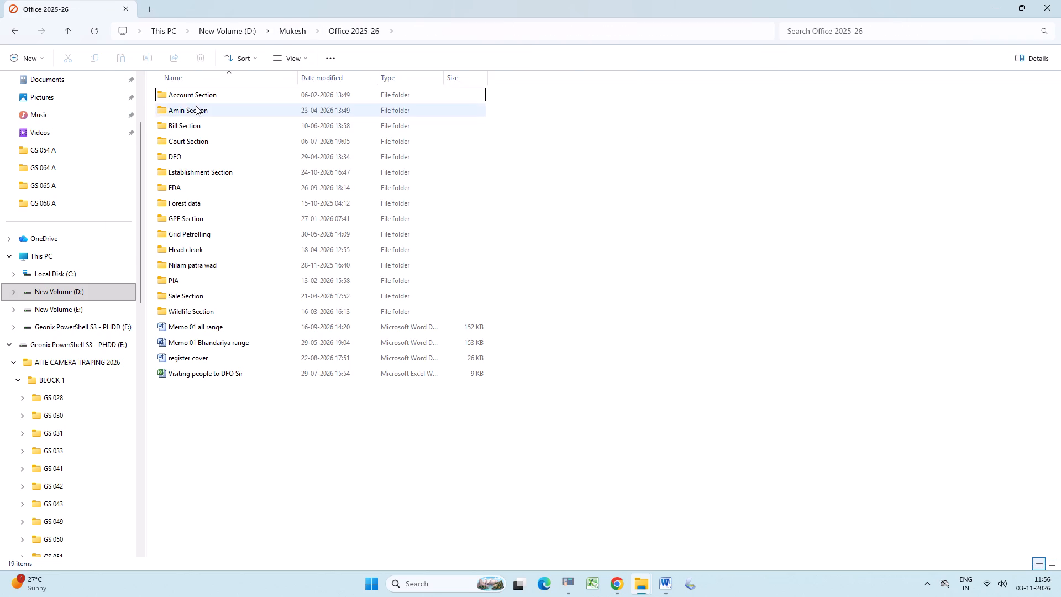
{"action": "left_click", "coordinate": [197, 107]}
{"action": "key", "text": "Return"}
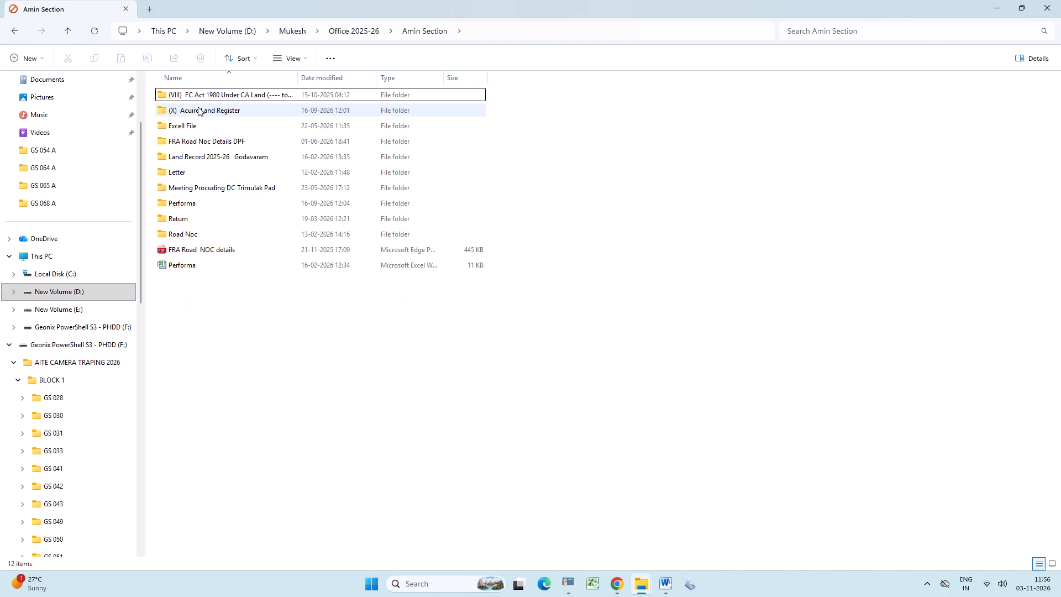
{"action": "left_click", "coordinate": [188, 179]}
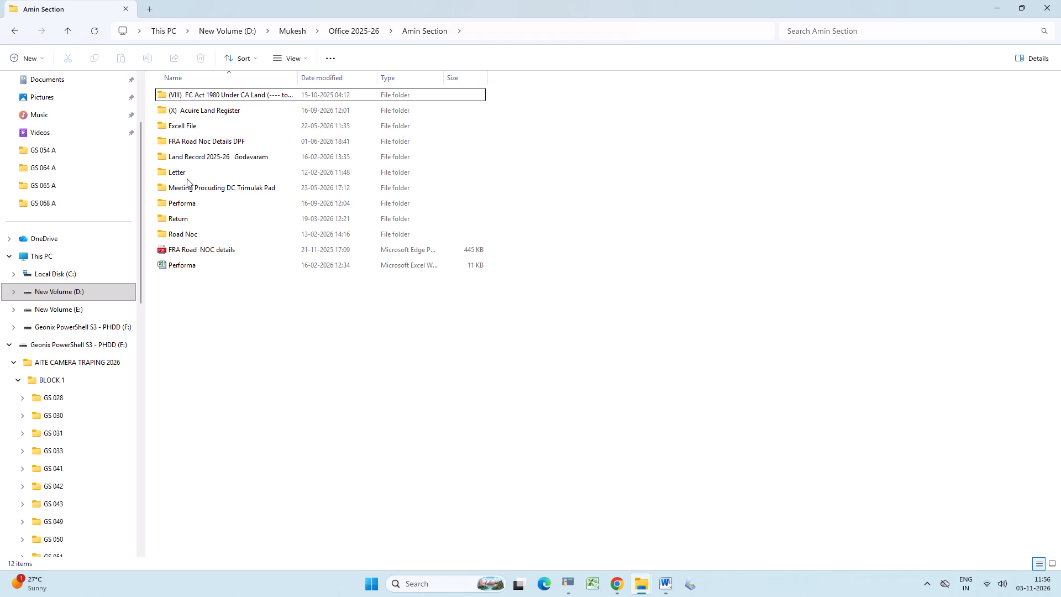
{"action": "left_click", "coordinate": [184, 175]}
{"action": "key", "text": "Return"}
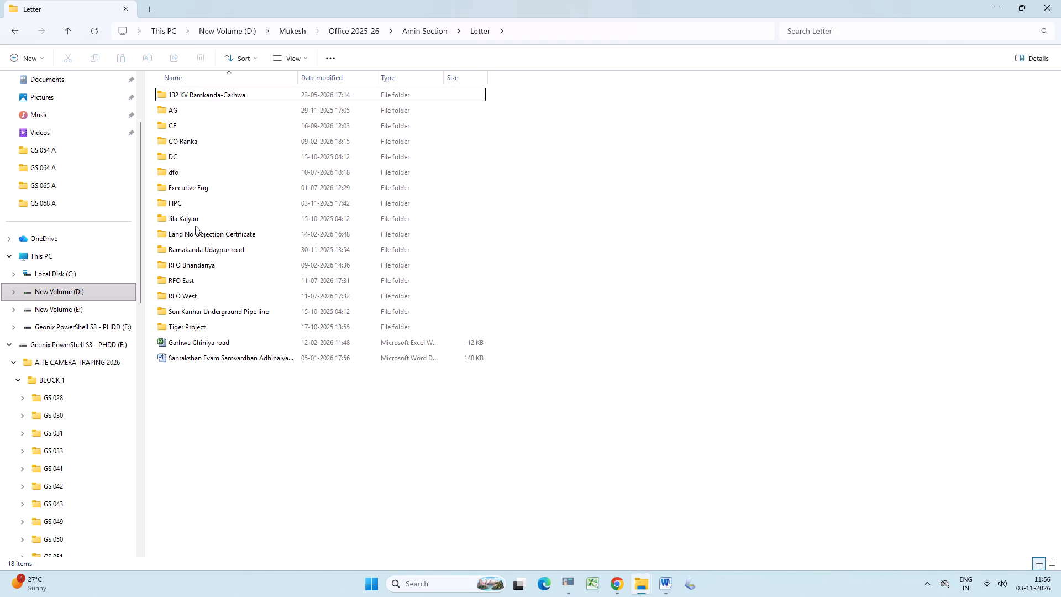
{"action": "left_click", "coordinate": [195, 205]}
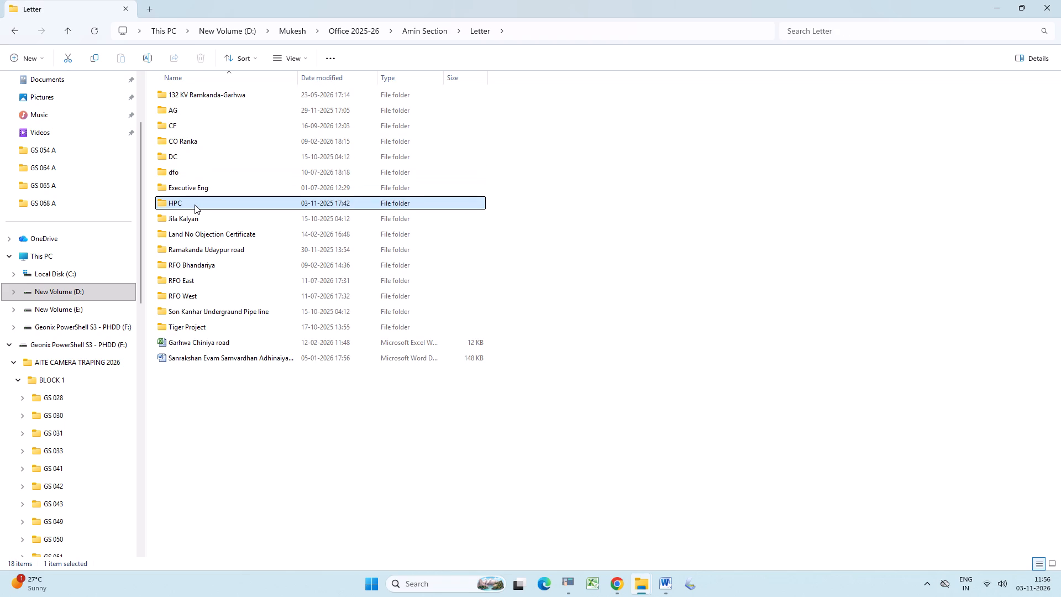
{"action": "key", "text": "Return"}
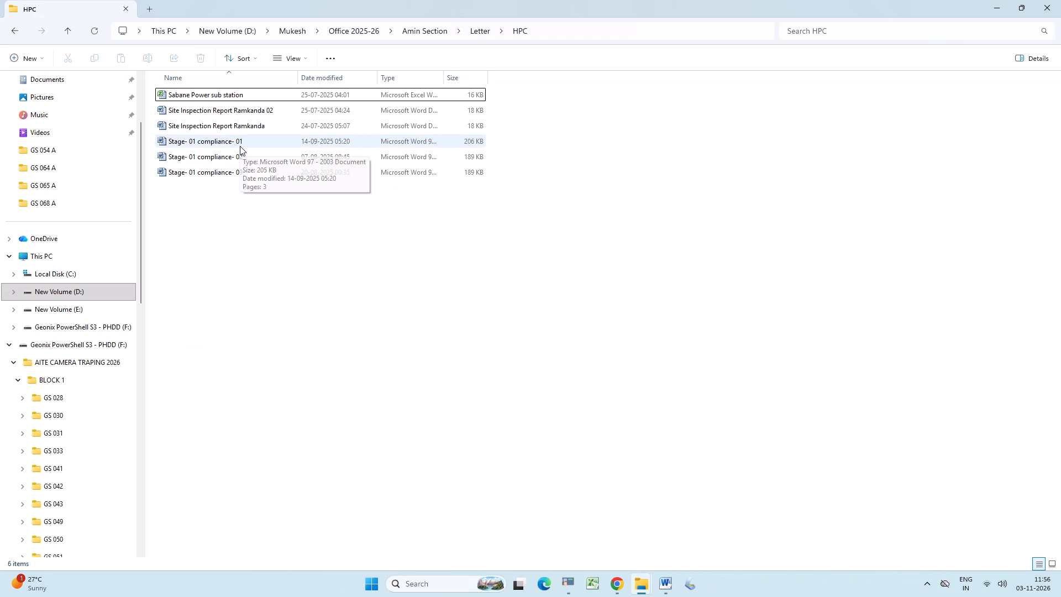
{"action": "left_click", "coordinate": [240, 146]}
{"action": "key", "text": "Return"}
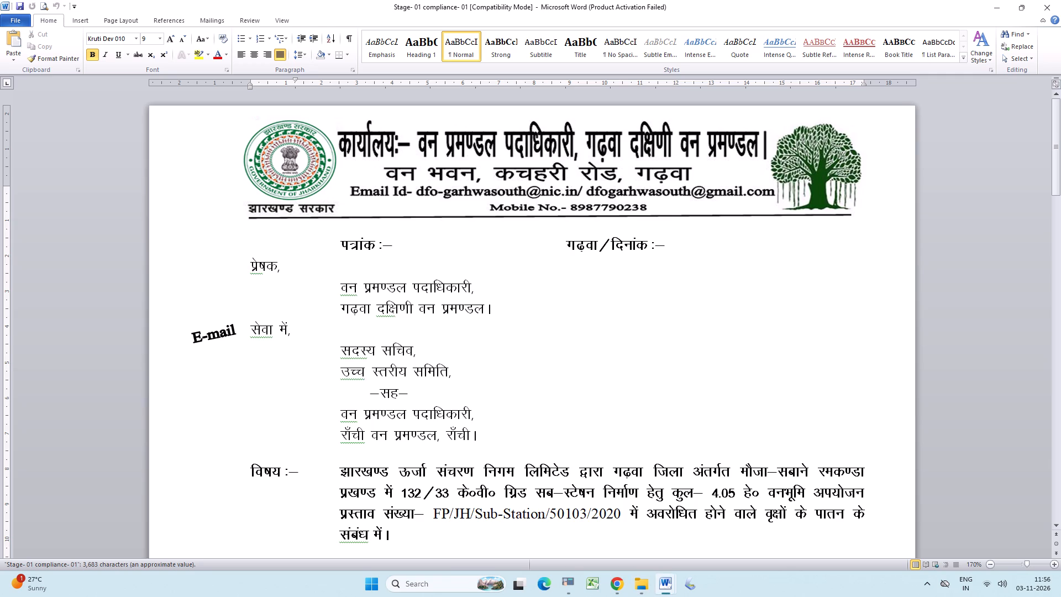
Copy the entire विवरण/अनुपालन compliance table, from its header through row 6, in the Stage- 01 document.
{"action": "scroll", "coordinate": [493, 392], "scroll_direction": "down", "scroll_amount": 3}
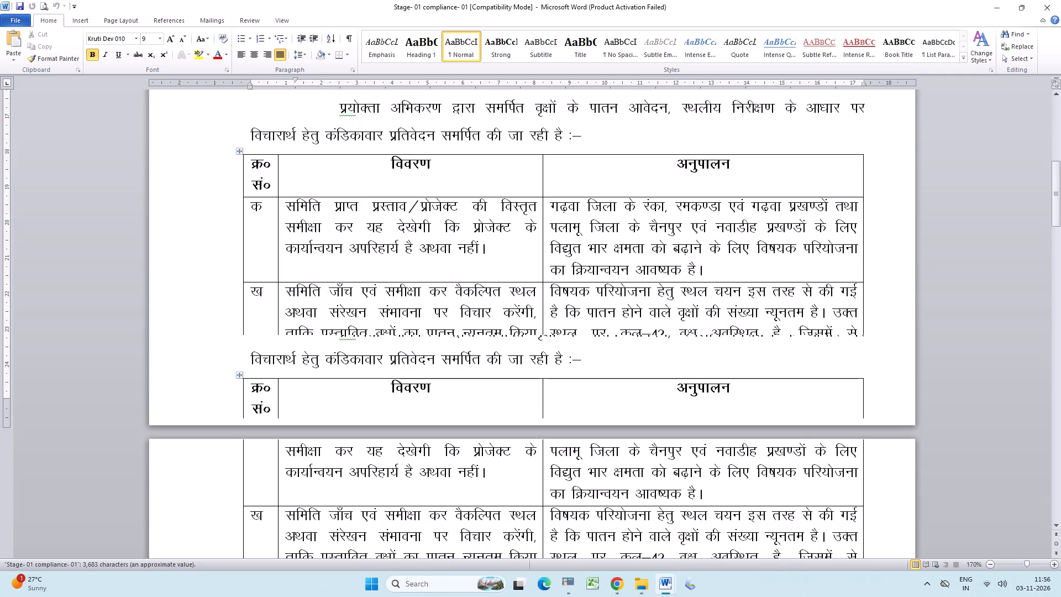
{"action": "left_click_drag", "start_coordinate": [251, 163], "coordinate": [674, 318]}
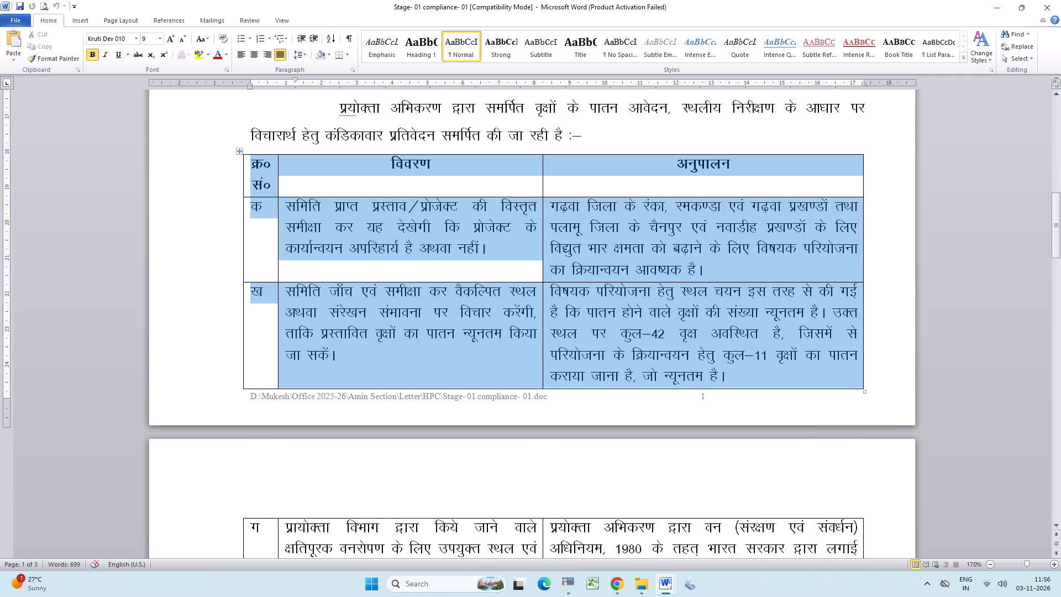
{"action": "left_click_drag", "start_coordinate": [674, 318], "coordinate": [689, 502]}
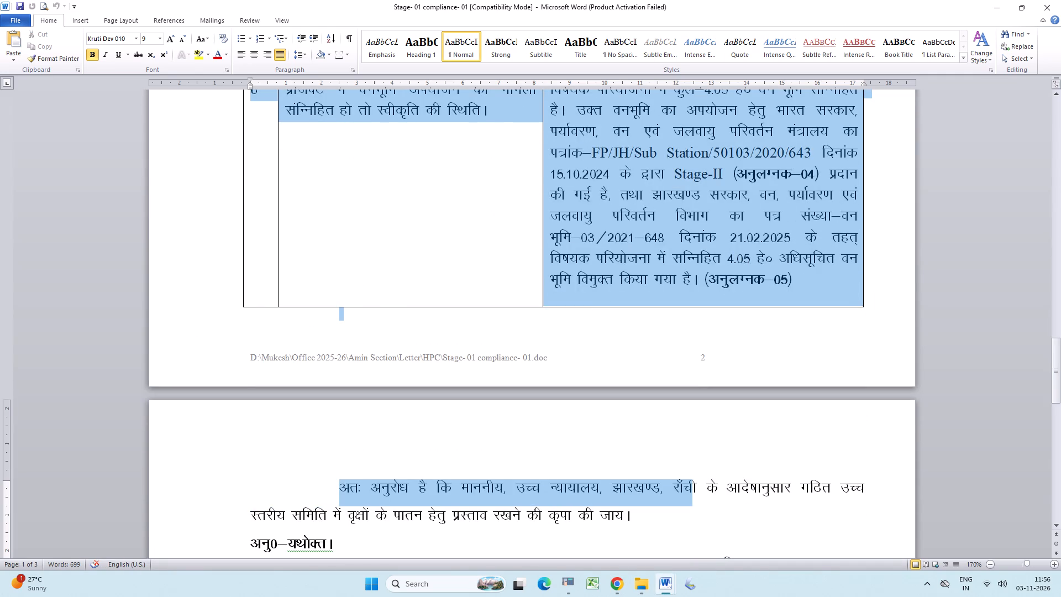
{"action": "left_click_drag", "start_coordinate": [689, 502], "coordinate": [816, 267]}
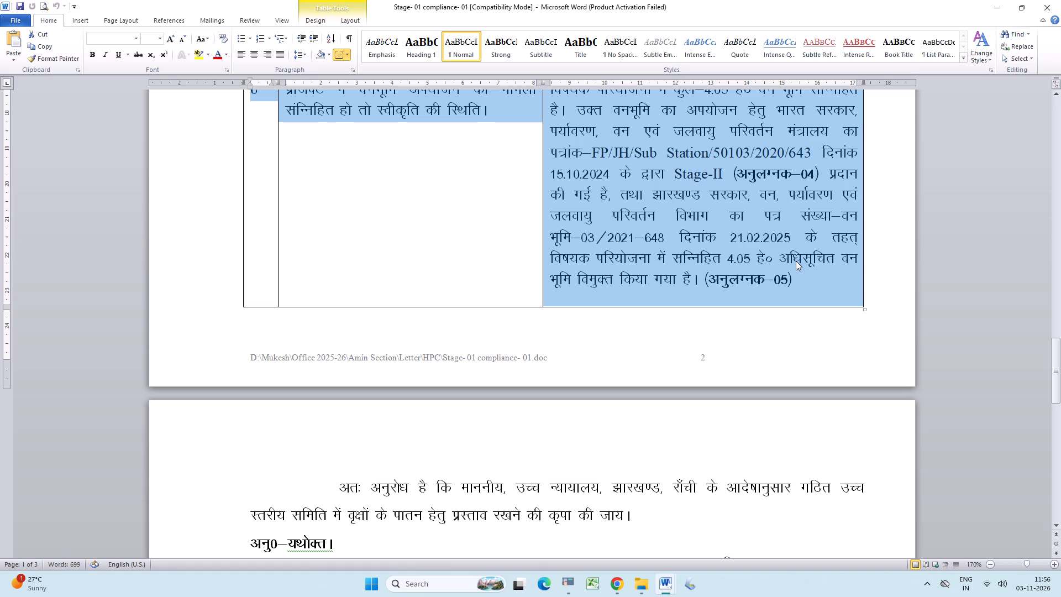
{"action": "key", "text": "ctrl+c"}
Switch to the Stage- 02 compliance letter and paste the copied table on a new line below sub-point (ङ).
{"action": "left_click", "coordinate": [661, 585]}
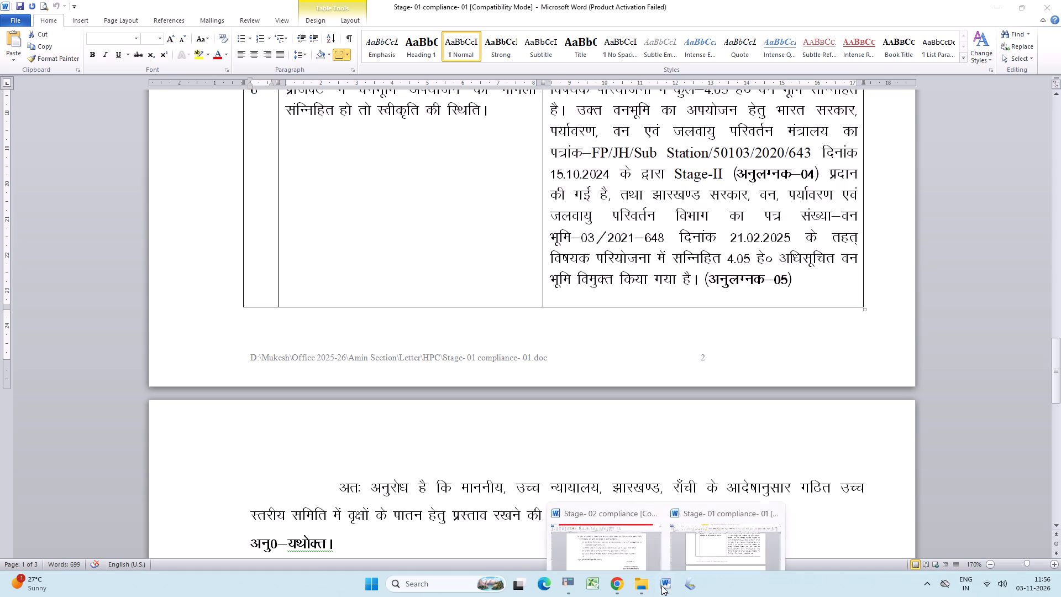
{"action": "left_click", "coordinate": [628, 521]}
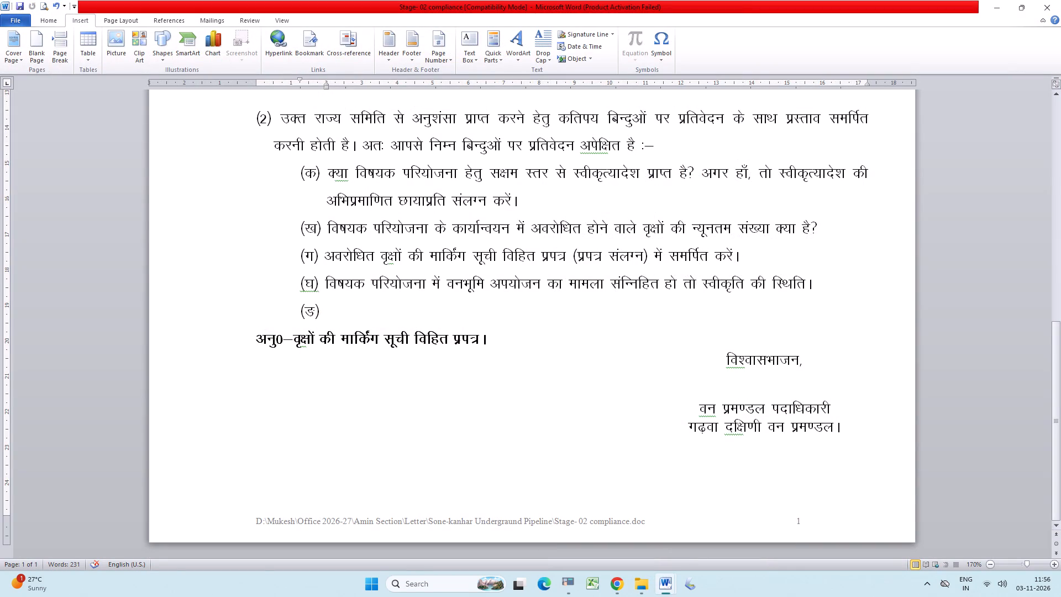
{"action": "key", "text": "Return"}
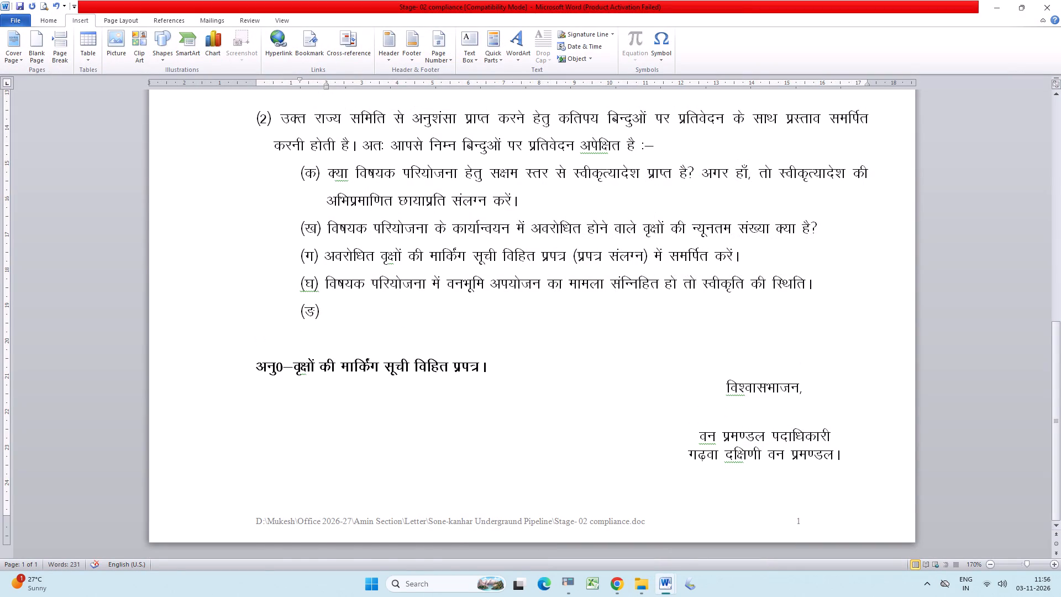
{"action": "key", "text": "ctrl+v"}
Review the rows of the pasted compliance table alongside the sub-points of paragraph (2).
{"action": "scroll", "coordinate": [687, 596], "scroll_direction": "up", "scroll_amount": 2}
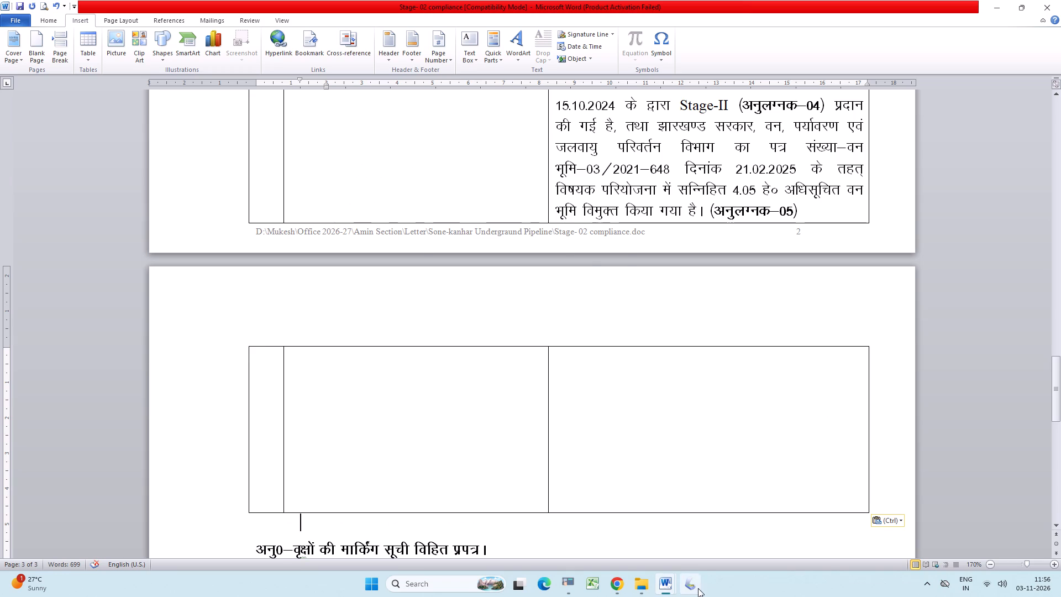
{"action": "scroll", "coordinate": [698, 579], "scroll_direction": "up", "scroll_amount": 2}
{"action": "scroll", "coordinate": [674, 368], "scroll_direction": "up", "scroll_amount": 3}
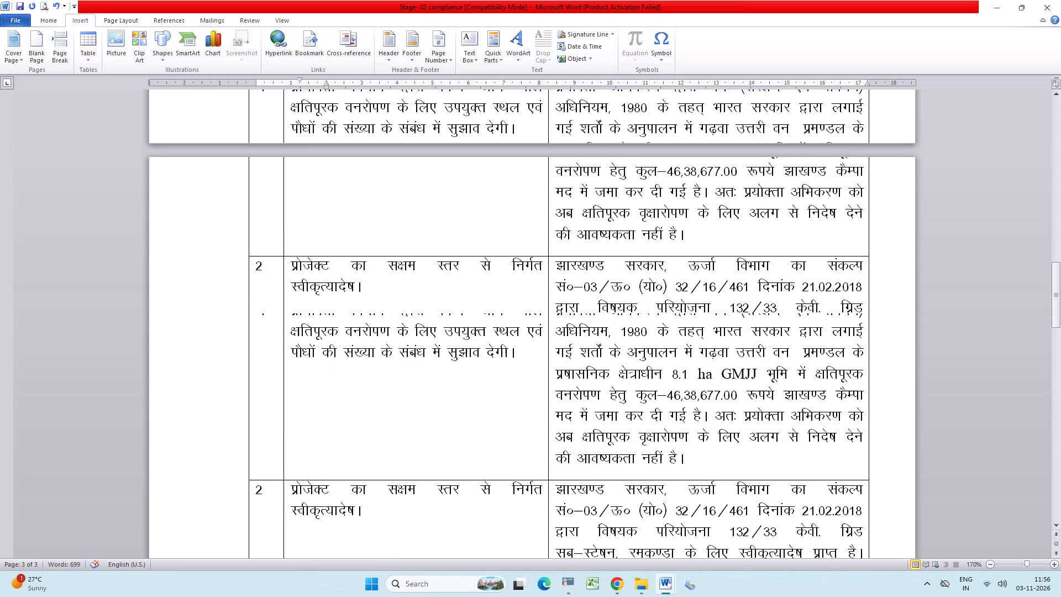
{"action": "scroll", "coordinate": [644, 380], "scroll_direction": "up", "scroll_amount": 1}
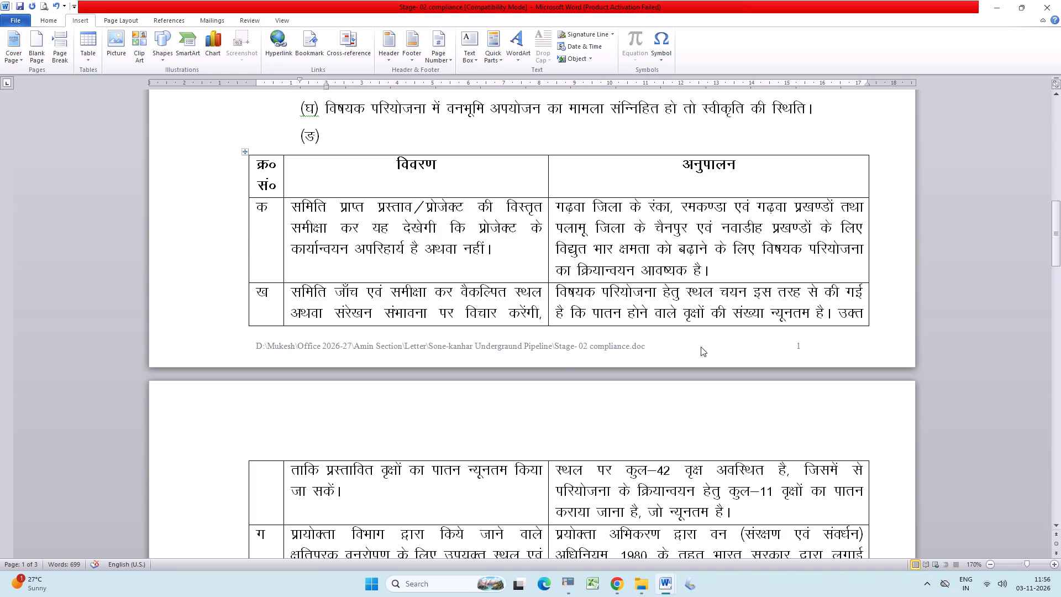
{"action": "scroll", "coordinate": [701, 350], "scroll_direction": "down", "scroll_amount": 1}
{"action": "scroll", "coordinate": [723, 447], "scroll_direction": "down", "scroll_amount": 1}
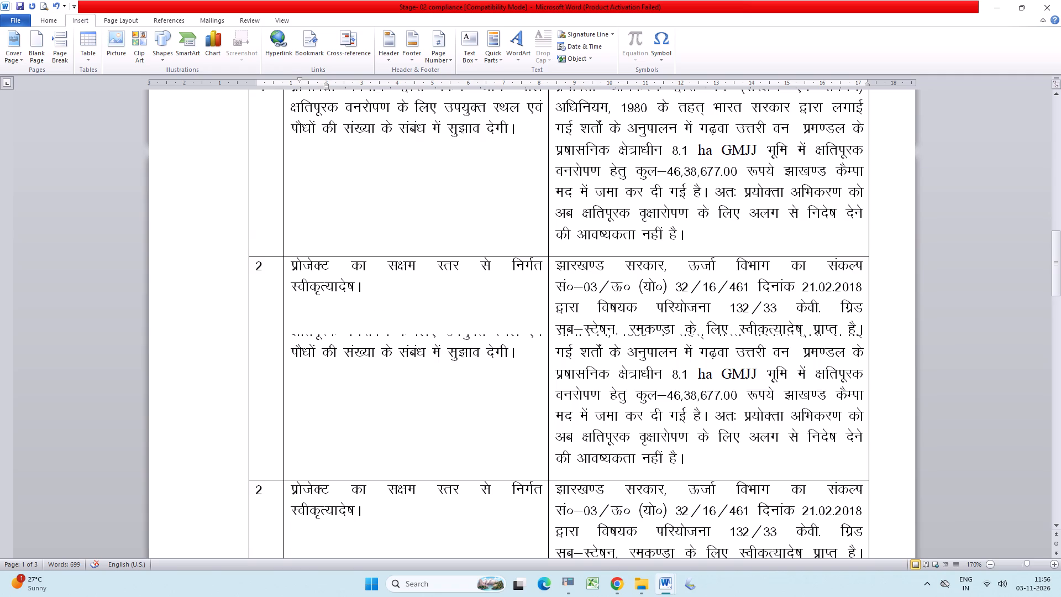
{"action": "scroll", "coordinate": [769, 481], "scroll_direction": "down", "scroll_amount": 1}
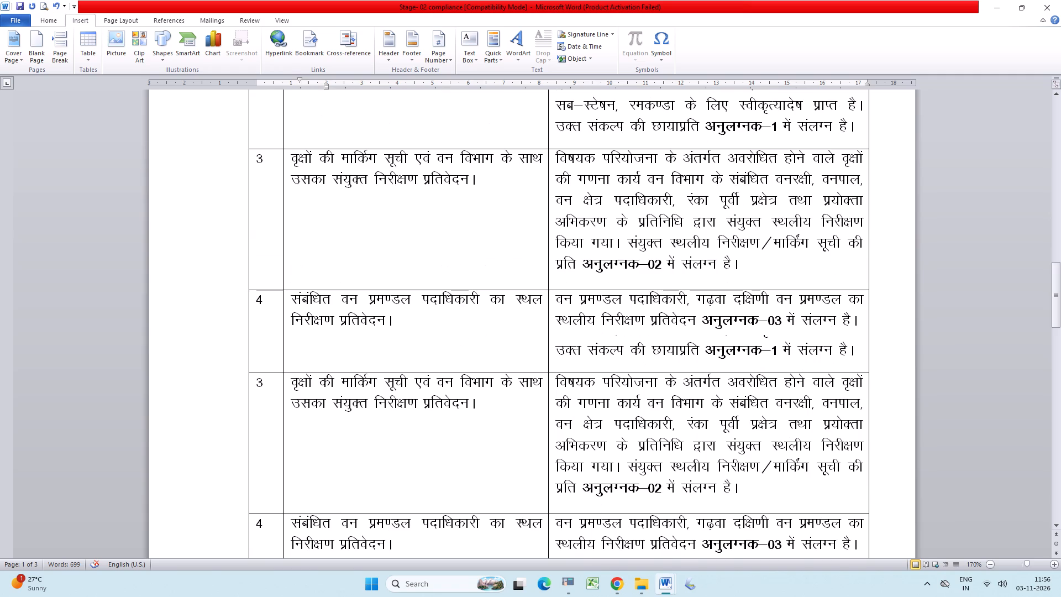
{"action": "left_click", "coordinate": [809, 474]}
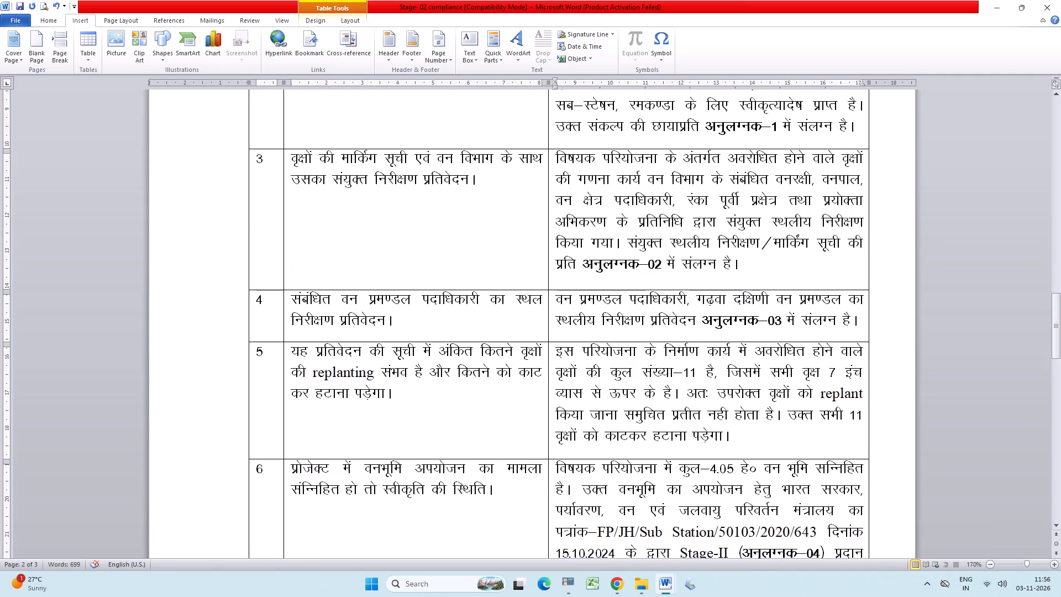
{"action": "scroll", "coordinate": [554, 373], "scroll_direction": "up", "scroll_amount": 3}
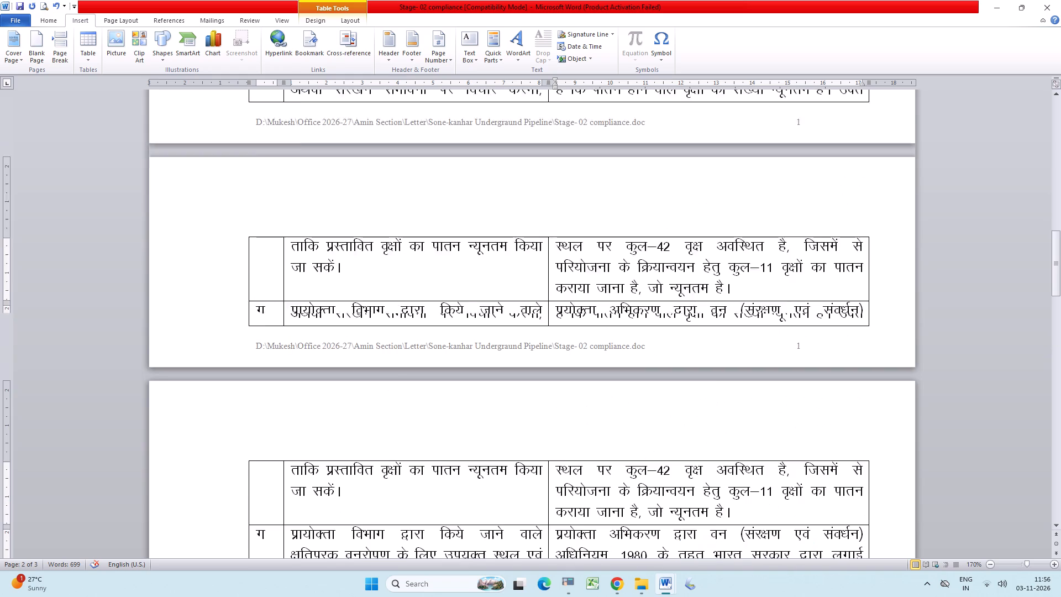
{"action": "scroll", "coordinate": [554, 372], "scroll_direction": "up", "scroll_amount": 1}
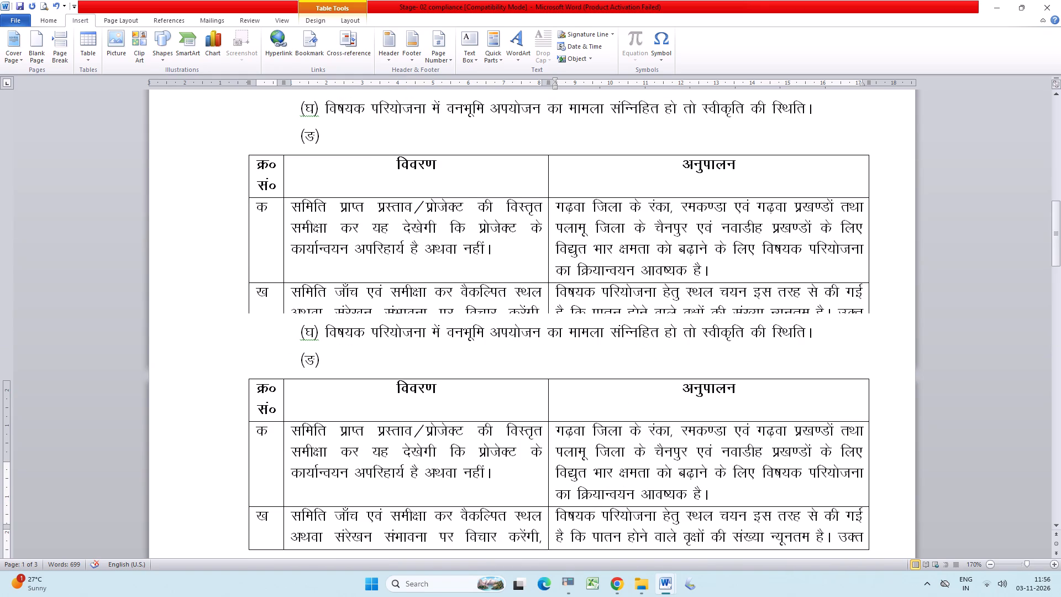
Delete sub-point (घ) about the forest-land diversion approval, including its label and line, from paragraph (2).
{"action": "left_click_drag", "start_coordinate": [324, 329], "coordinate": [807, 337]}
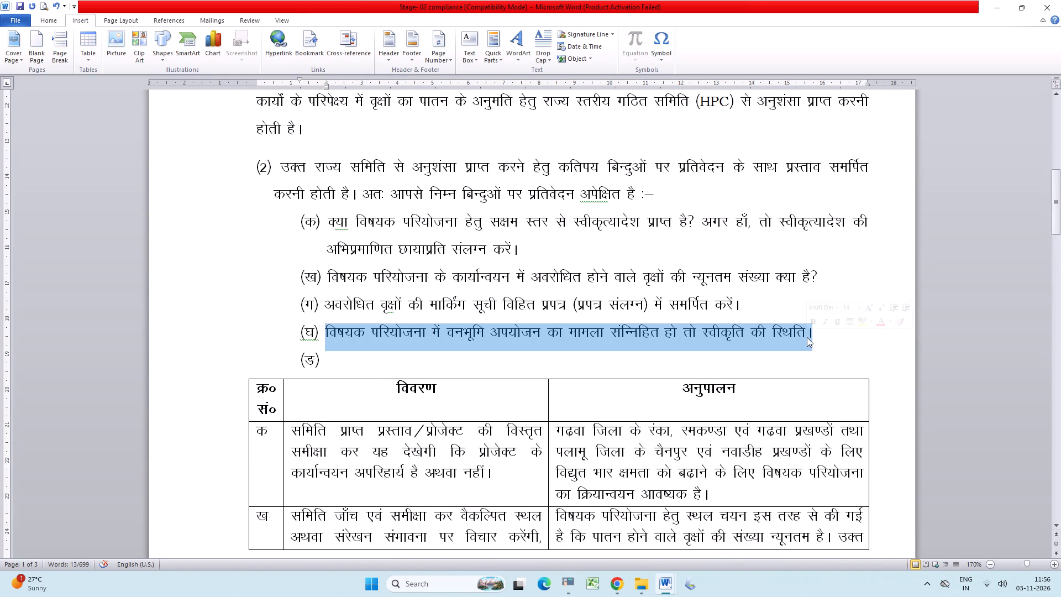
{"action": "key", "text": "BackSpace"}
{"action": "key", "text": "BackSpace"}
{"action": "key", "text": "BackSpace"}
{"action": "key", "text": "BackSpace"}
{"action": "key", "text": "BackSpace"}
{"action": "key", "text": "BackSpace"}
{"action": "key", "text": "BackSpace"}
{"action": "key", "text": "BackSpace"}
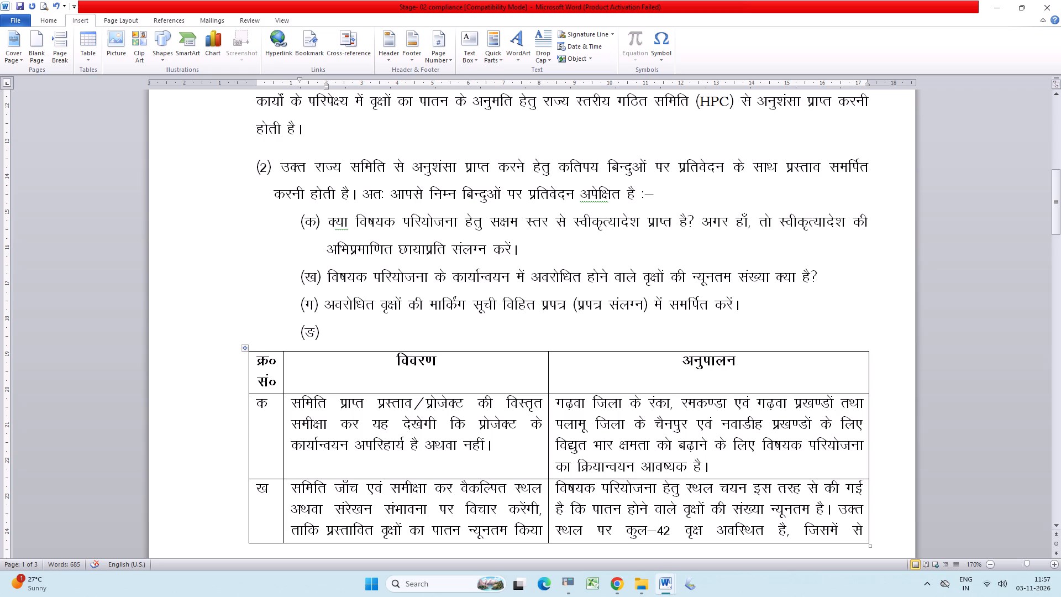
Delete sub-point (ग) about the tree marking list, including its label and line, after checking the table's rows.
{"action": "left_click_drag", "start_coordinate": [327, 301], "coordinate": [725, 321]}
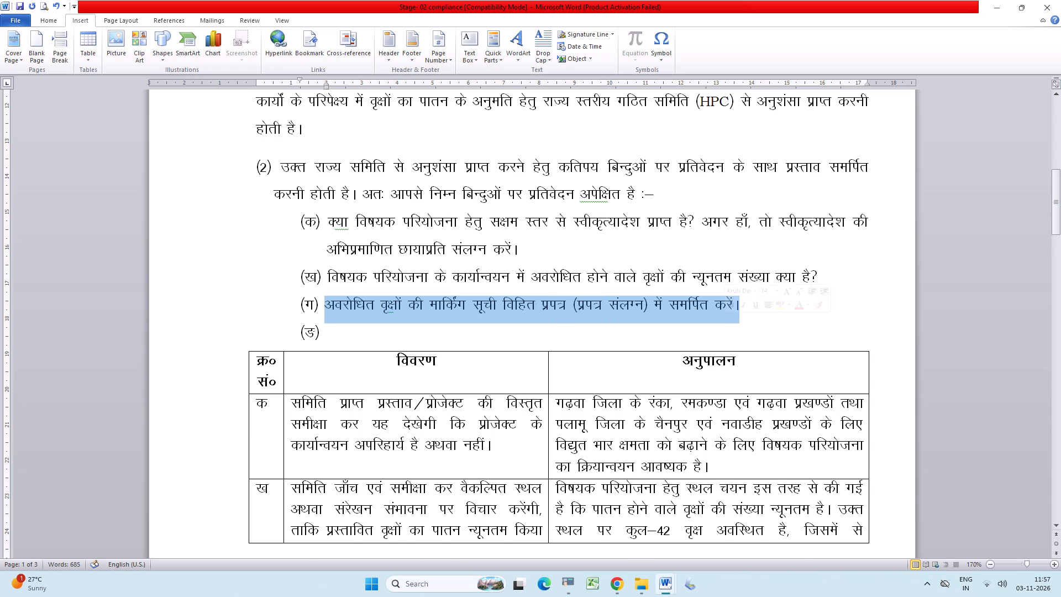
{"action": "scroll", "coordinate": [805, 490], "scroll_direction": "down", "scroll_amount": 2}
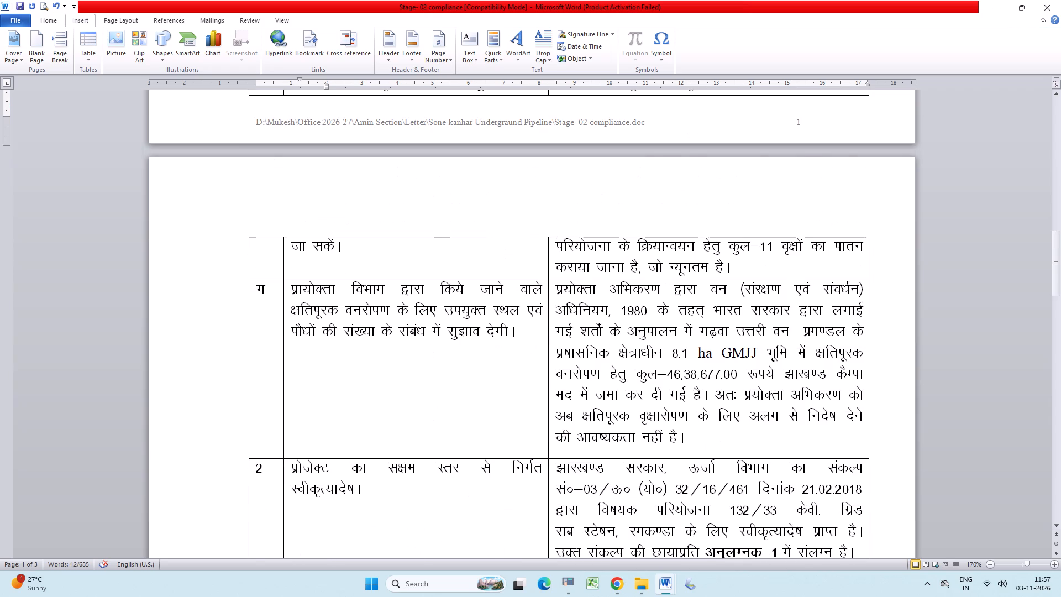
{"action": "scroll", "coordinate": [810, 490], "scroll_direction": "down", "scroll_amount": 1}
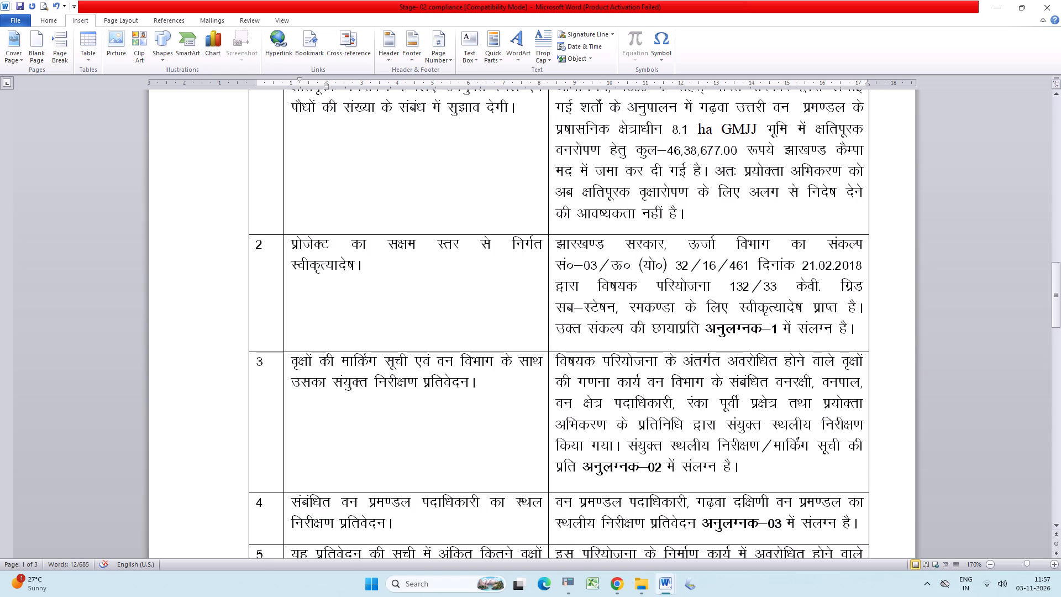
{"action": "scroll", "coordinate": [691, 432], "scroll_direction": "up", "scroll_amount": 3}
{"action": "key", "text": "Delete"}
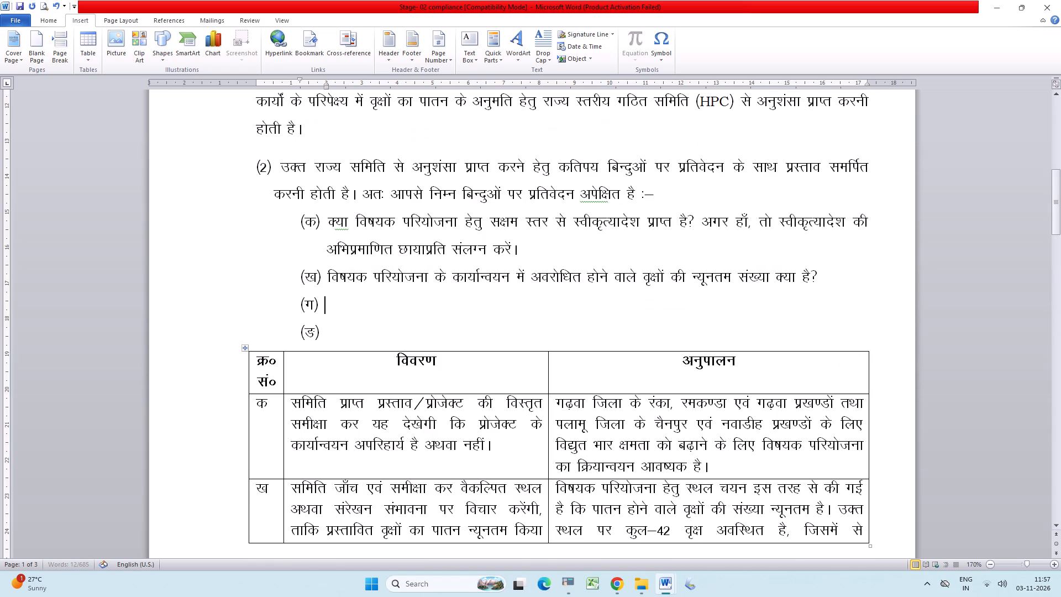
{"action": "key", "text": "BackSpace"}
{"action": "key", "text": "BackSpace"}
{"action": "key", "text": "BackSpace"}
{"action": "key", "text": "BackSpace"}
{"action": "key", "text": "BackSpace"}
{"action": "key", "text": "BackSpace"}
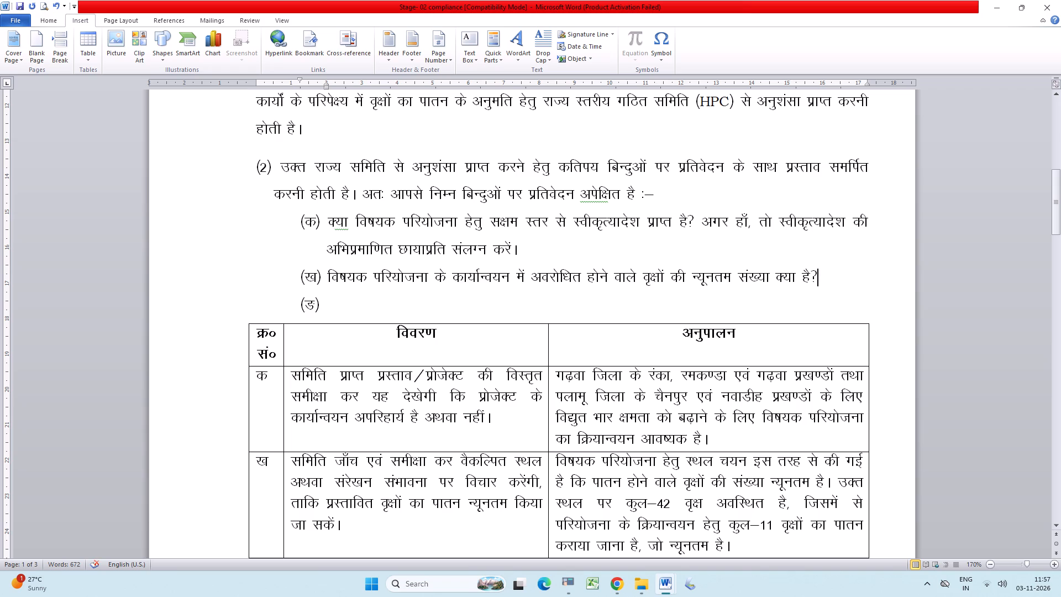
Delete sub-point (ख) about the minimum number of trees, the leftover (ङ) label and the blank line above the table.
{"action": "left_click_drag", "start_coordinate": [326, 276], "coordinate": [701, 298]}
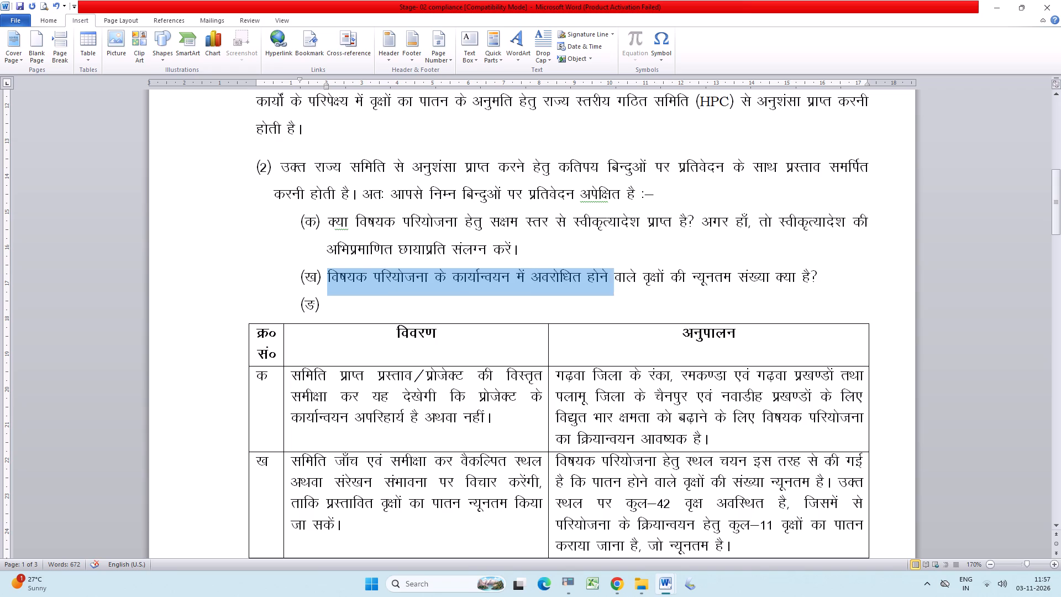
{"action": "left_click_drag", "start_coordinate": [701, 298], "coordinate": [828, 311]}
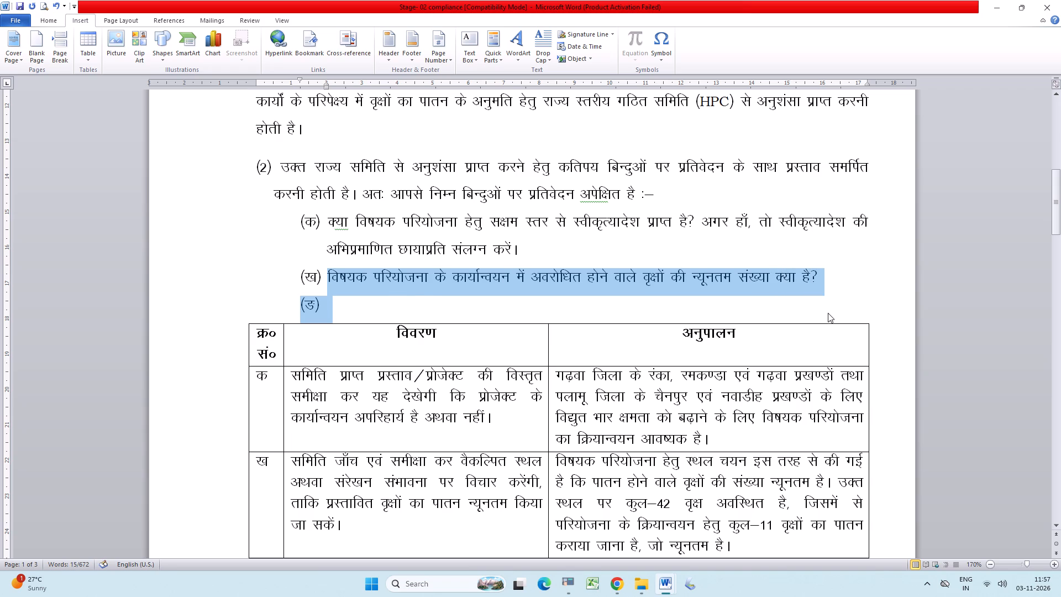
{"action": "key", "text": "BackSpace"}
{"action": "key", "text": "BackSpace"}
{"action": "key", "text": "BackSpace"}
{"action": "key", "text": "BackSpace"}
{"action": "key", "text": "BackSpace"}
{"action": "key", "text": "BackSpace"}
{"action": "key", "text": "BackSpace"}
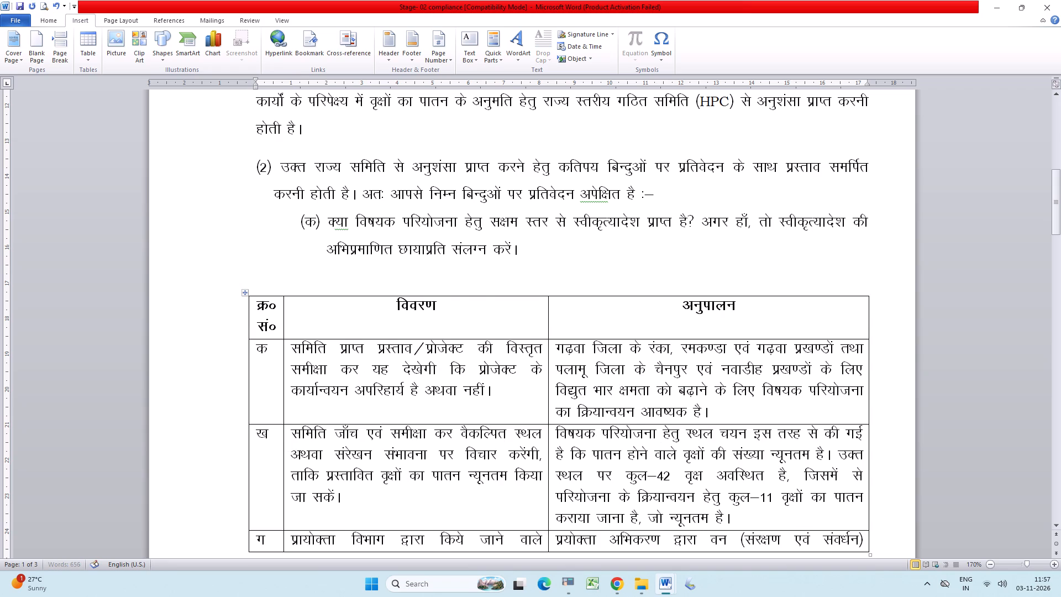
{"action": "key", "text": "BackSpace"}
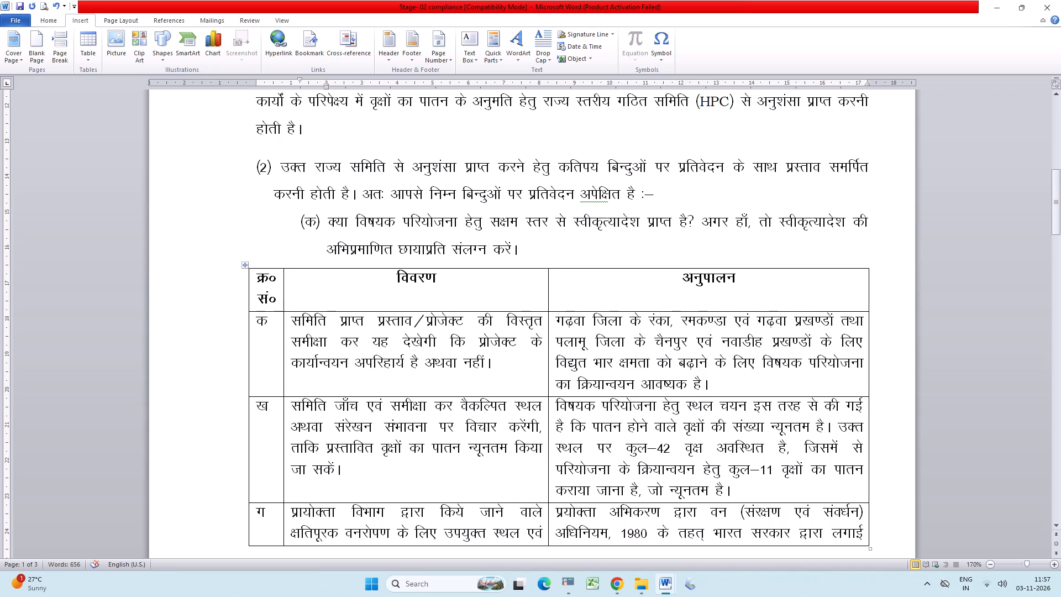
Delete sub-point (क) about the sanction order, including its label and line, so the table directly follows paragraph (2).
{"action": "left_click_drag", "start_coordinate": [297, 222], "coordinate": [500, 249]}
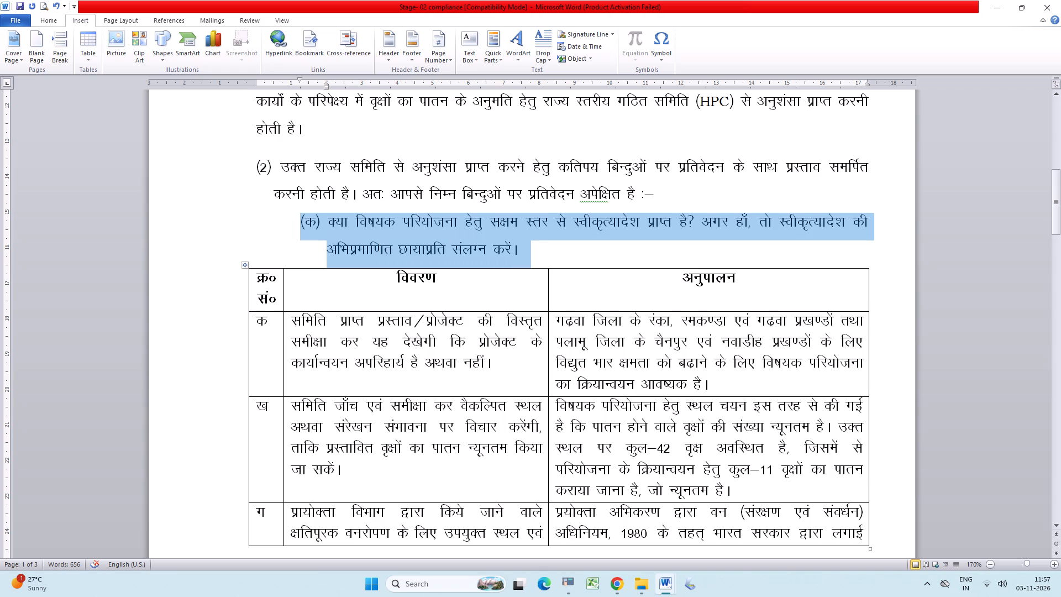
{"action": "left_click_drag", "start_coordinate": [500, 249], "coordinate": [505, 249]}
{"action": "key", "text": "BackSpace"}
{"action": "key", "text": "BackSpace"}
{"action": "key", "text": "BackSpace"}
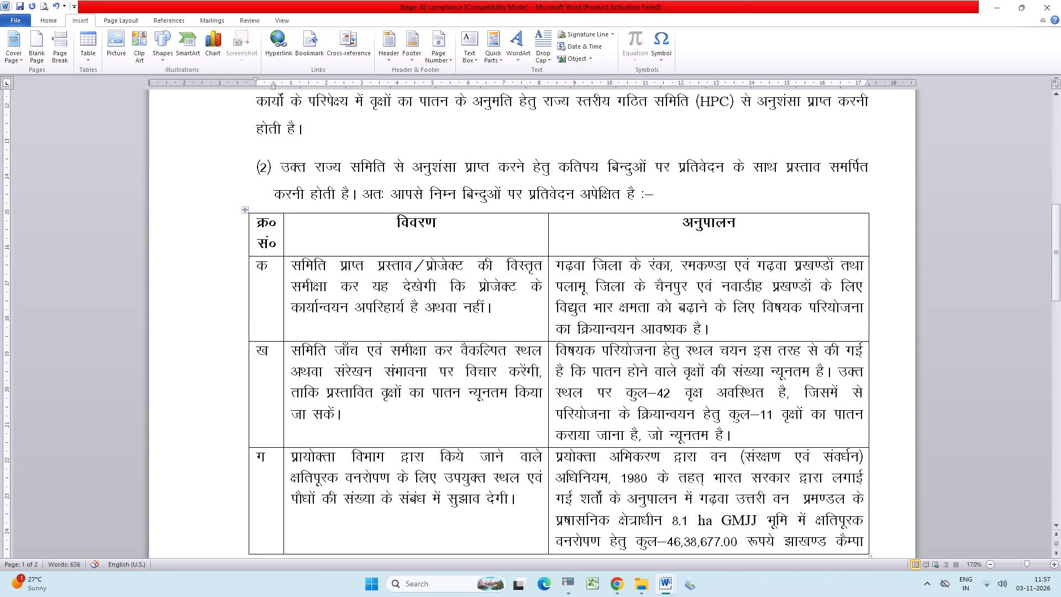
Review the compliance table's rows from क through 6 and the paragraph (2) text above it.
{"action": "left_click", "coordinate": [466, 191]}
{"action": "scroll", "coordinate": [463, 400], "scroll_direction": "down", "scroll_amount": 1}
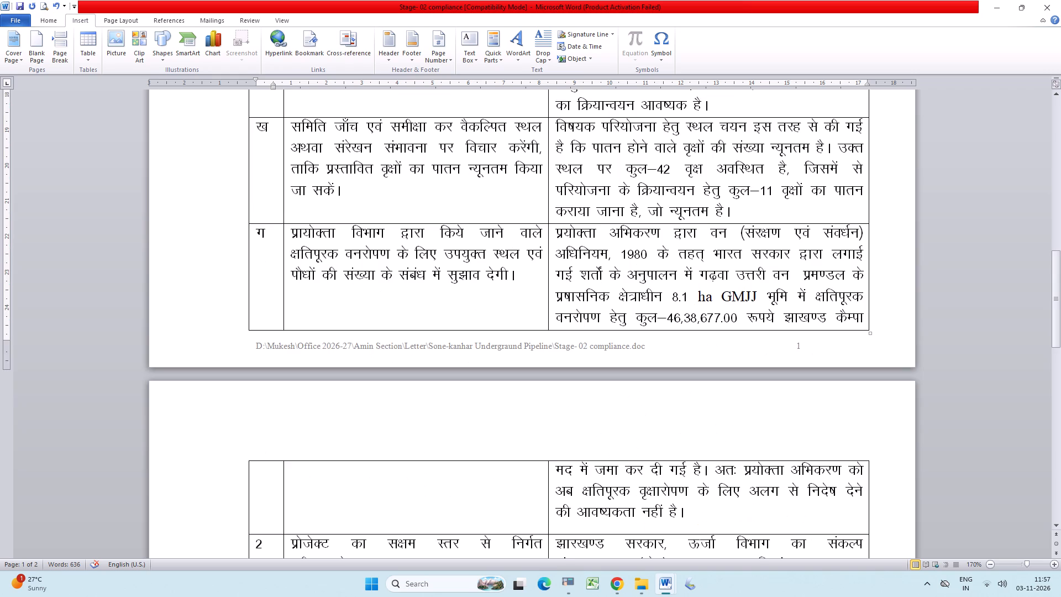
{"action": "scroll", "coordinate": [463, 400], "scroll_direction": "down", "scroll_amount": 1}
{"action": "scroll", "coordinate": [463, 400], "scroll_direction": "up", "scroll_amount": 1}
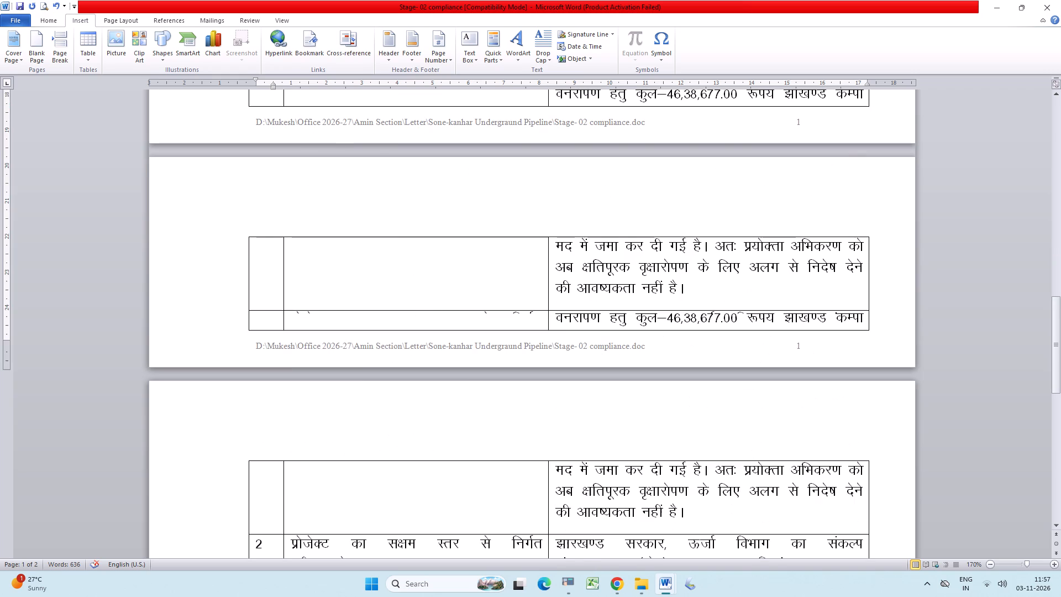
{"action": "scroll", "coordinate": [463, 400], "scroll_direction": "up", "scroll_amount": 1}
{"action": "scroll", "coordinate": [463, 400], "scroll_direction": "down", "scroll_amount": 2}
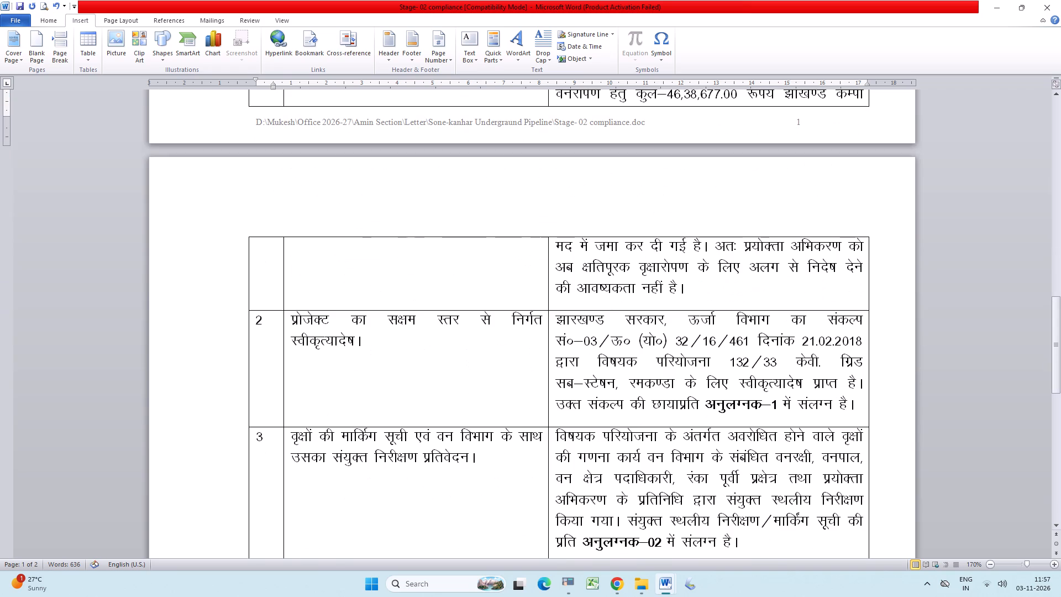
{"action": "scroll", "coordinate": [365, 362], "scroll_direction": "down", "scroll_amount": 1}
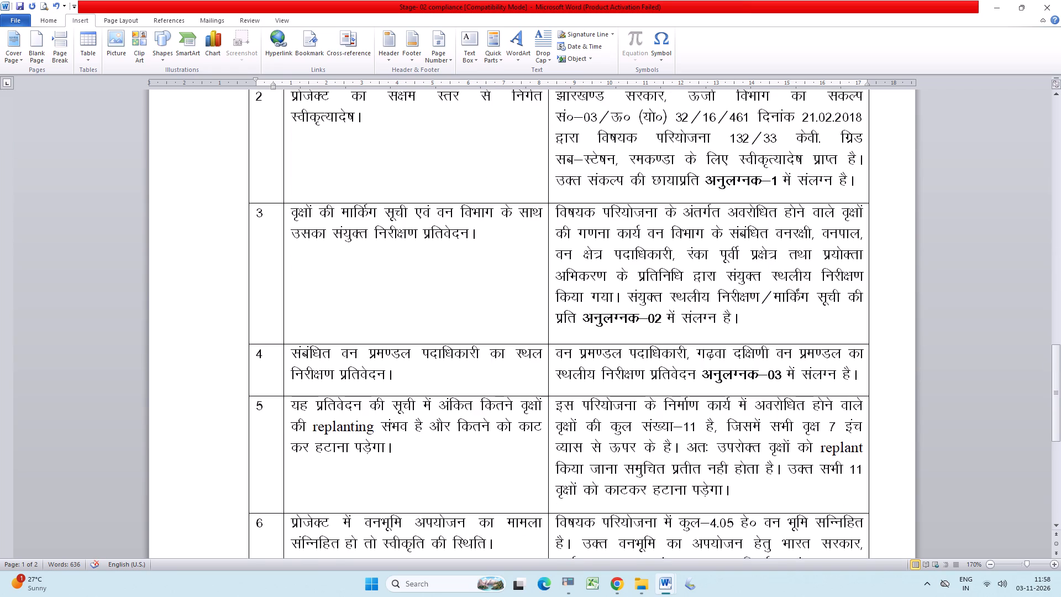
{"action": "scroll", "coordinate": [343, 426], "scroll_direction": "up", "scroll_amount": 2}
{"action": "left_click", "coordinate": [435, 249]}
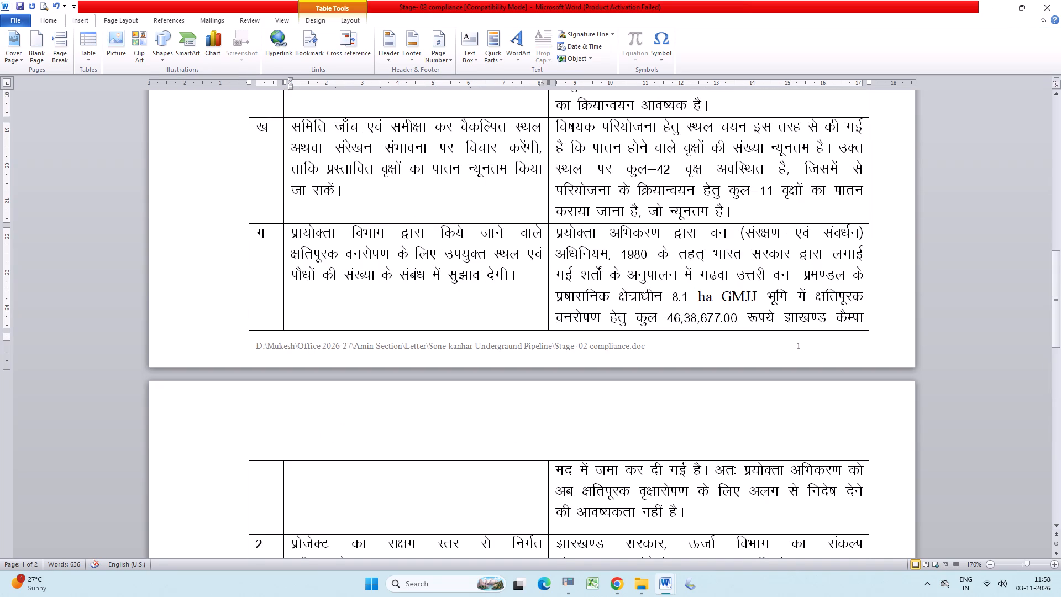
{"action": "scroll", "coordinate": [462, 343], "scroll_direction": "down", "scroll_amount": 1}
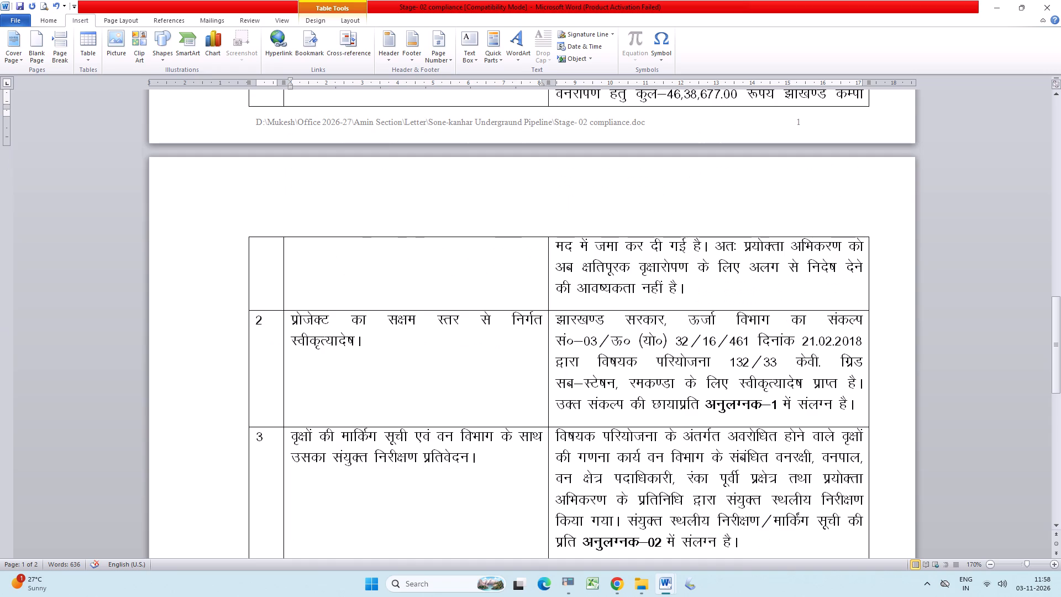
{"action": "left_click", "coordinate": [273, 331]}
{"action": "scroll", "coordinate": [418, 287], "scroll_direction": "up", "scroll_amount": 2}
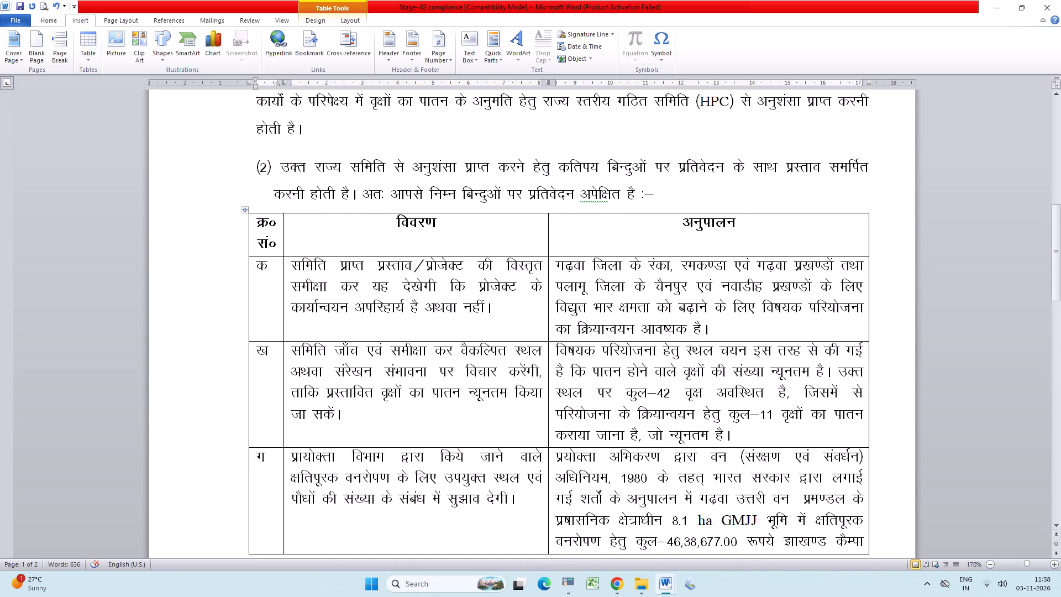
{"action": "scroll", "coordinate": [312, 295], "scroll_direction": "down", "scroll_amount": 3}
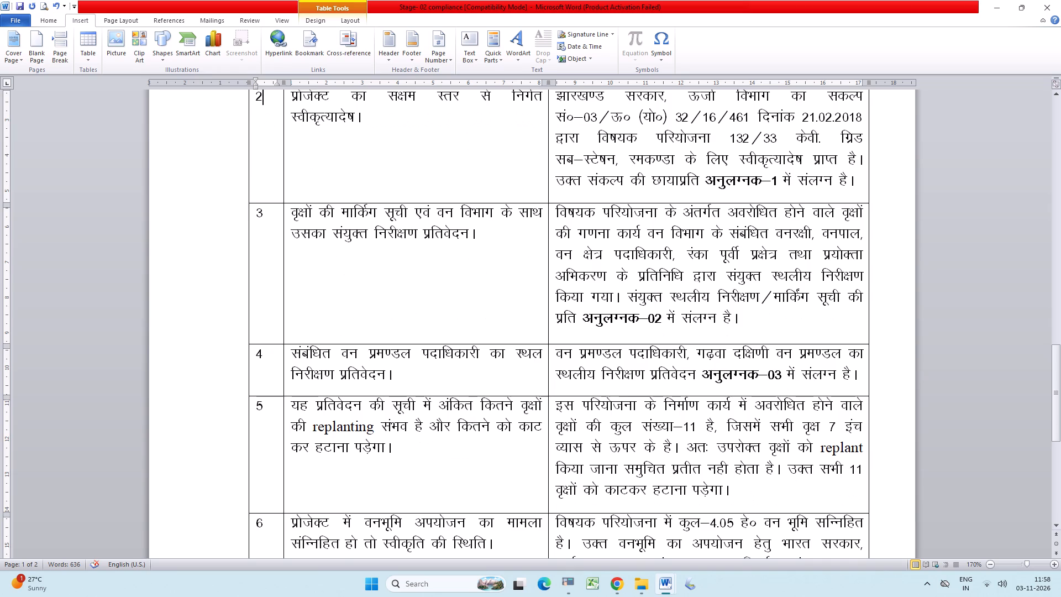
{"action": "scroll", "coordinate": [347, 314], "scroll_direction": "down", "scroll_amount": 2}
{"action": "scroll", "coordinate": [348, 316], "scroll_direction": "up", "scroll_amount": 1}
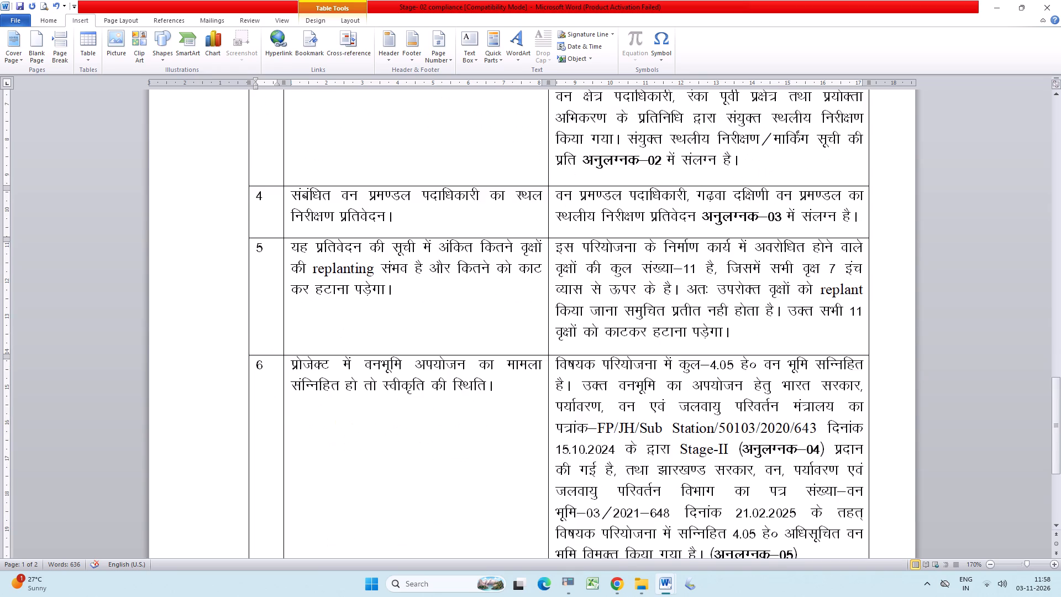
{"action": "scroll", "coordinate": [349, 319], "scroll_direction": "up", "scroll_amount": 4}
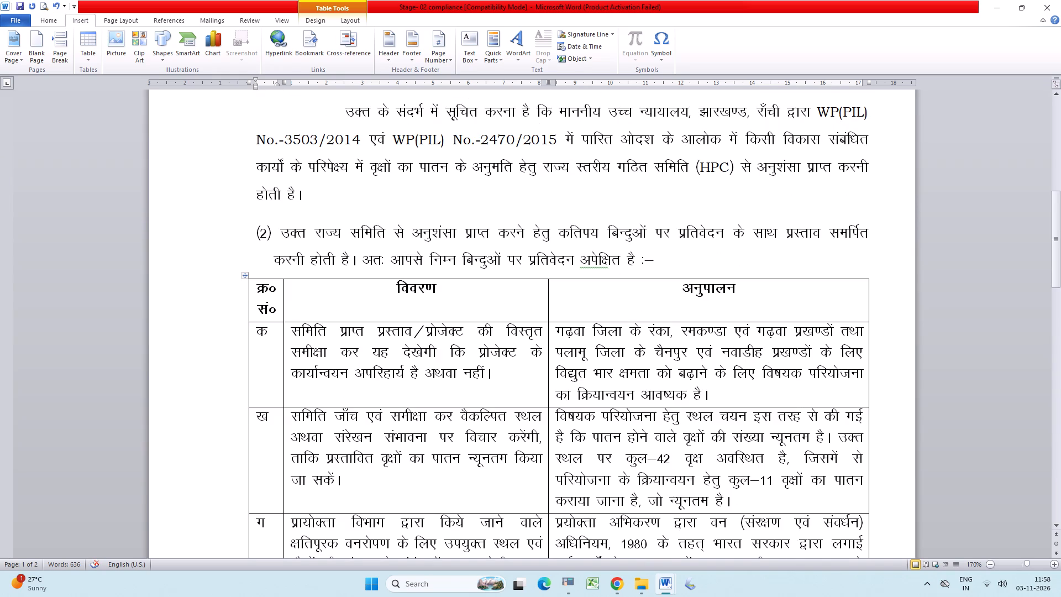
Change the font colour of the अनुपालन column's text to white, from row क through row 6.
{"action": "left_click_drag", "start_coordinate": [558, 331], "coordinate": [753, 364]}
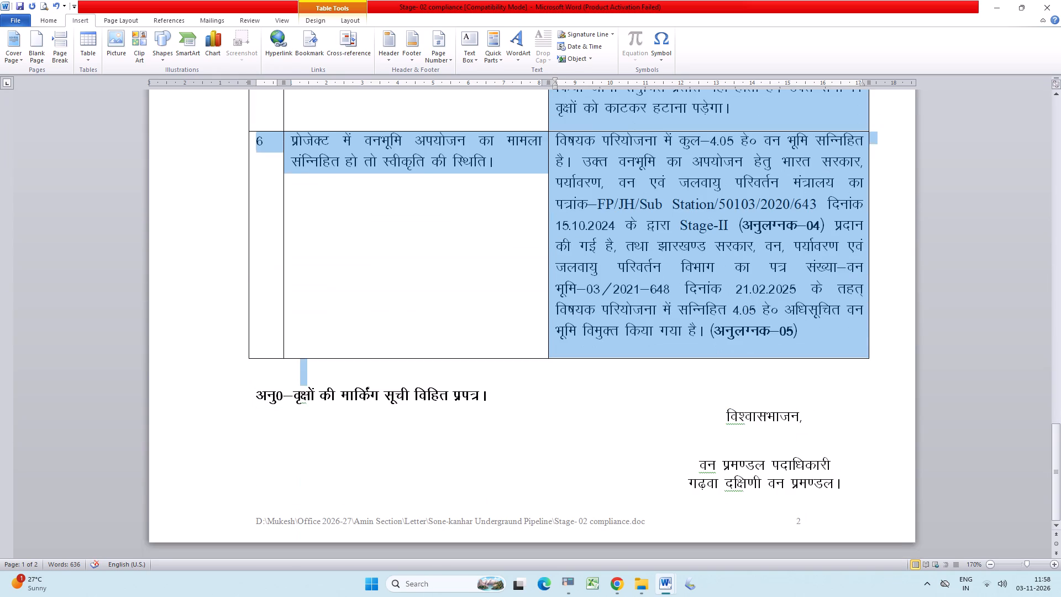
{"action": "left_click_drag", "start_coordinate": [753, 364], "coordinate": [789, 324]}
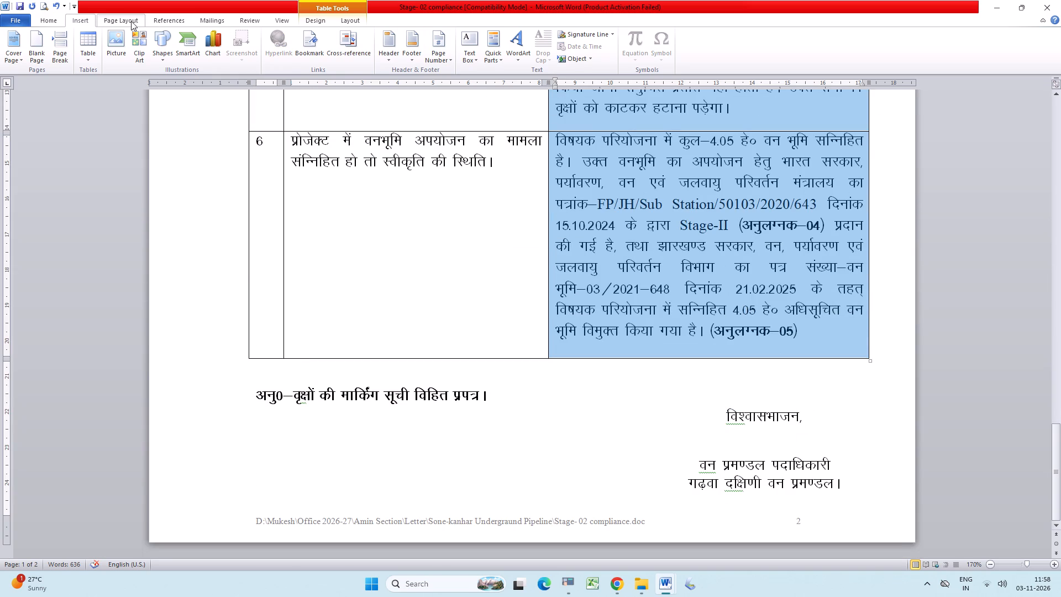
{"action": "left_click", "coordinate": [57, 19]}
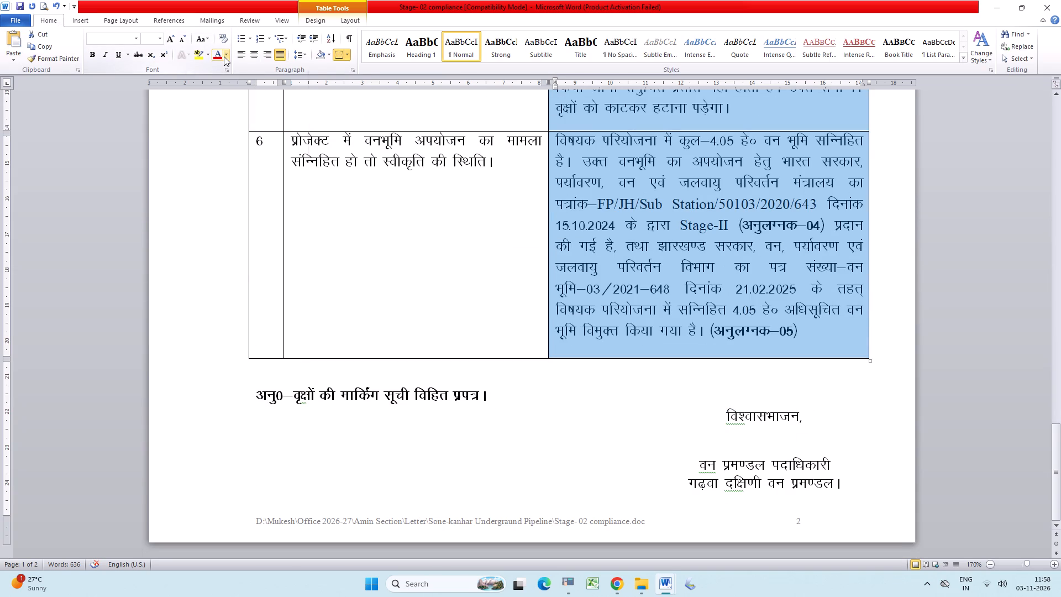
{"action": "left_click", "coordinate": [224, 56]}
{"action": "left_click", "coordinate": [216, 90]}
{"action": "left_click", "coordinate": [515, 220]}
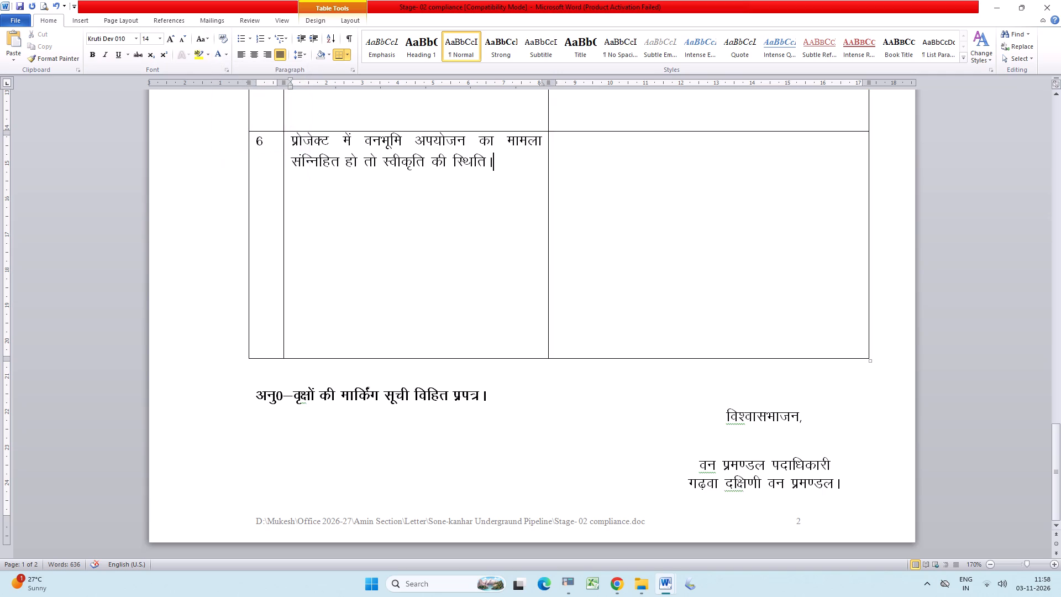
Widen the विवरण column by about 2 cm, narrowing the अनुपालन column accordingly.
{"action": "scroll", "coordinate": [697, 270], "scroll_direction": "up", "scroll_amount": 2}
{"action": "scroll", "coordinate": [564, 263], "scroll_direction": "up", "scroll_amount": 3}
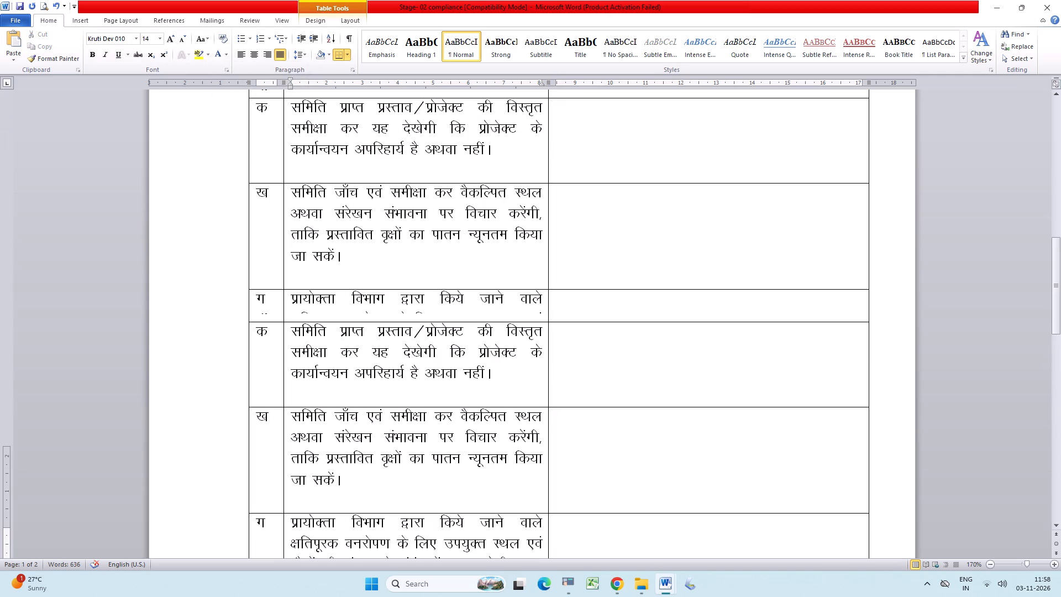
{"action": "left_click_drag", "start_coordinate": [548, 298], "coordinate": [617, 298]}
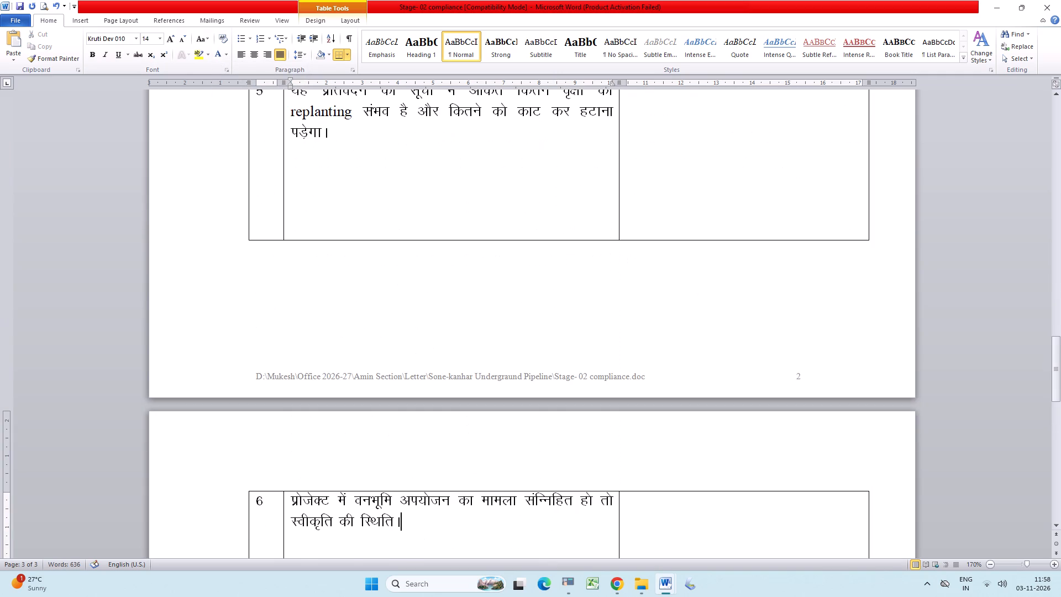
{"action": "scroll", "coordinate": [614, 310], "scroll_direction": "down", "scroll_amount": 2}
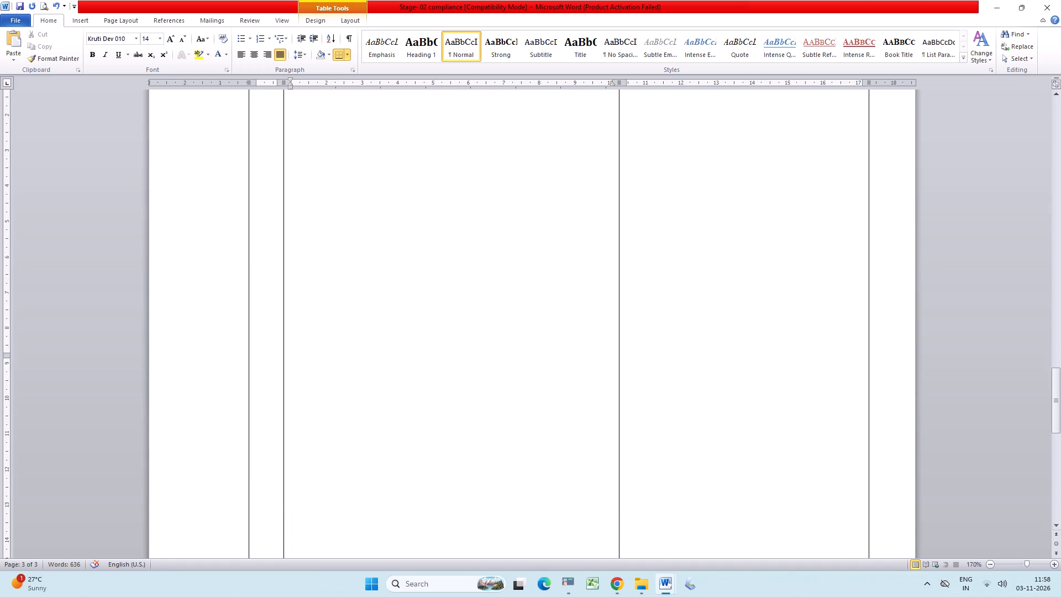
{"action": "scroll", "coordinate": [614, 311], "scroll_direction": "up", "scroll_amount": 2}
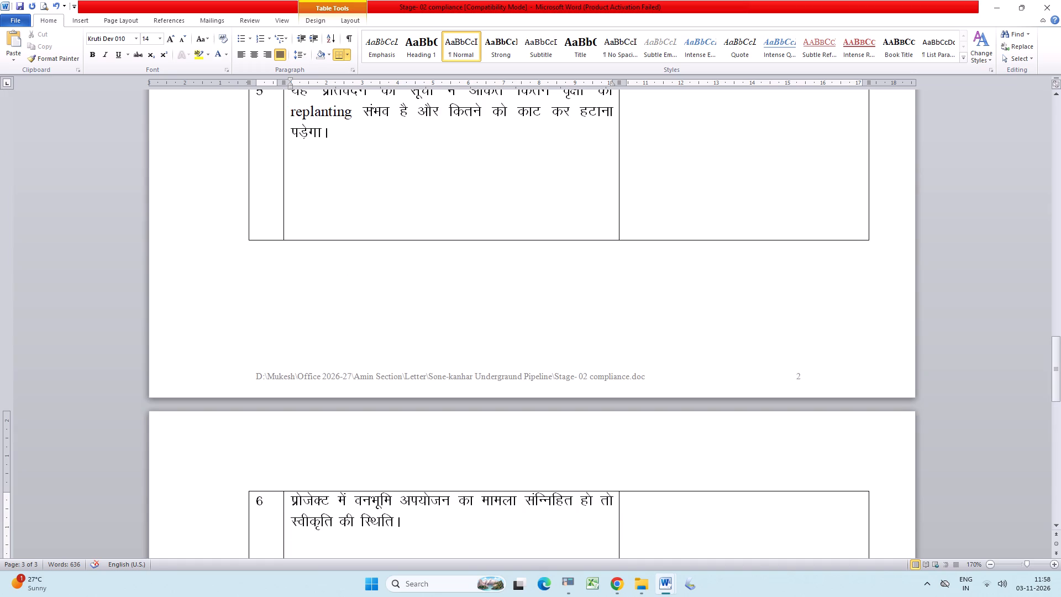
{"action": "scroll", "coordinate": [607, 223], "scroll_direction": "up", "scroll_amount": 4}
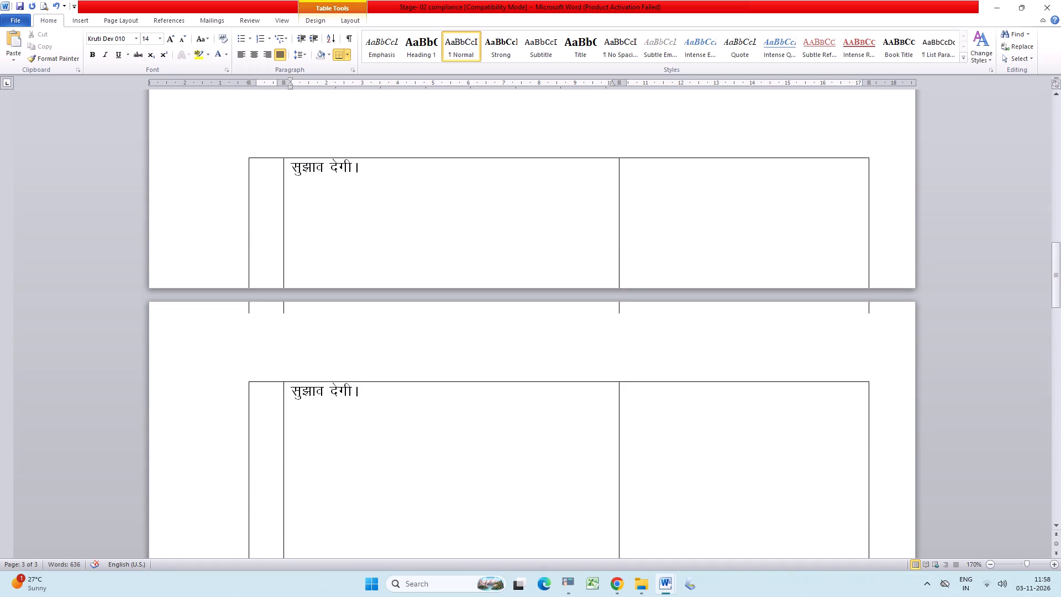
{"action": "scroll", "coordinate": [607, 223], "scroll_direction": "up", "scroll_amount": 1}
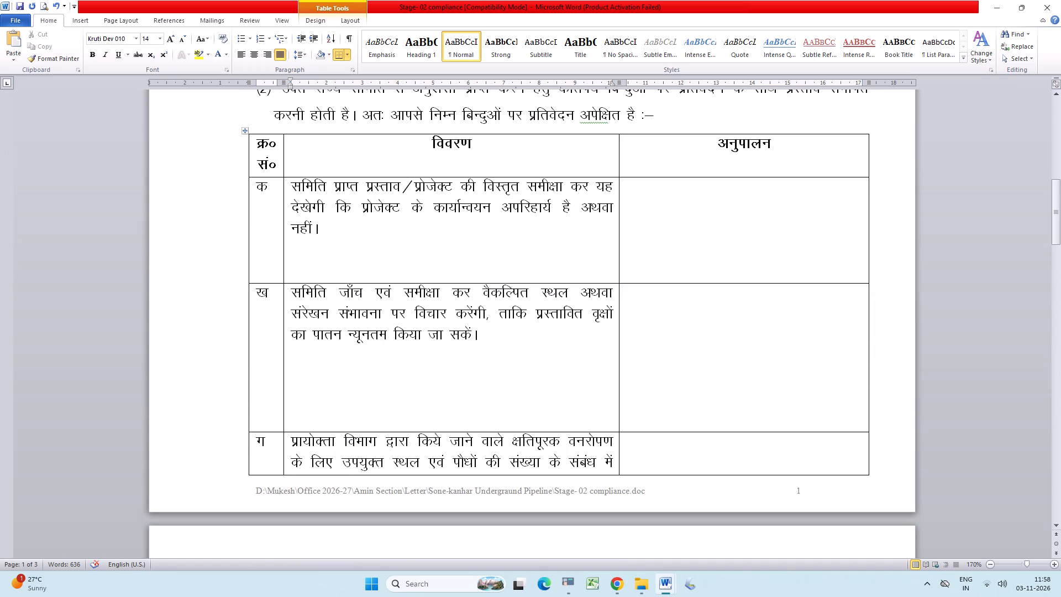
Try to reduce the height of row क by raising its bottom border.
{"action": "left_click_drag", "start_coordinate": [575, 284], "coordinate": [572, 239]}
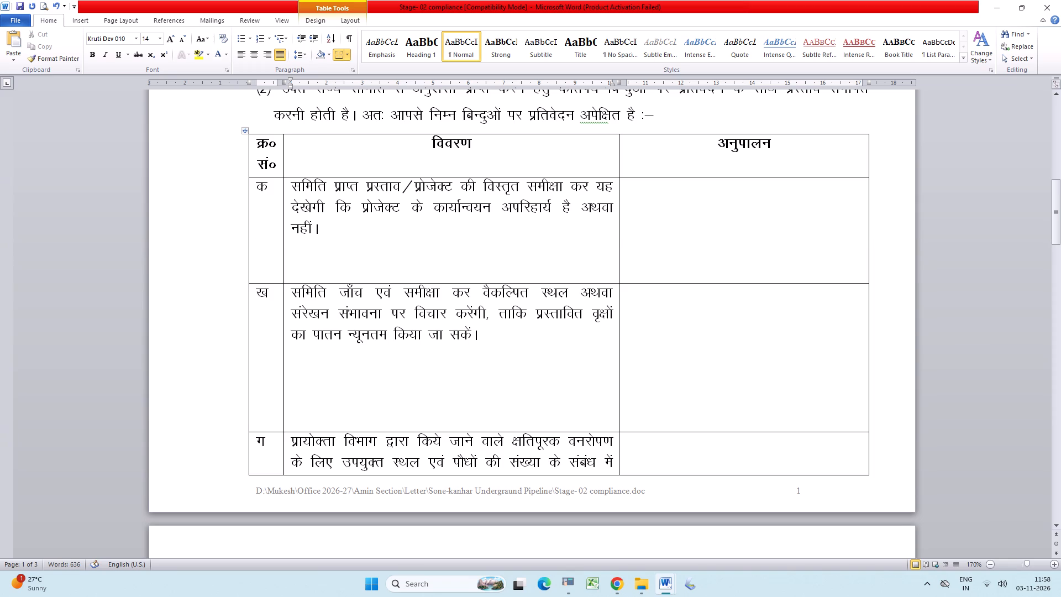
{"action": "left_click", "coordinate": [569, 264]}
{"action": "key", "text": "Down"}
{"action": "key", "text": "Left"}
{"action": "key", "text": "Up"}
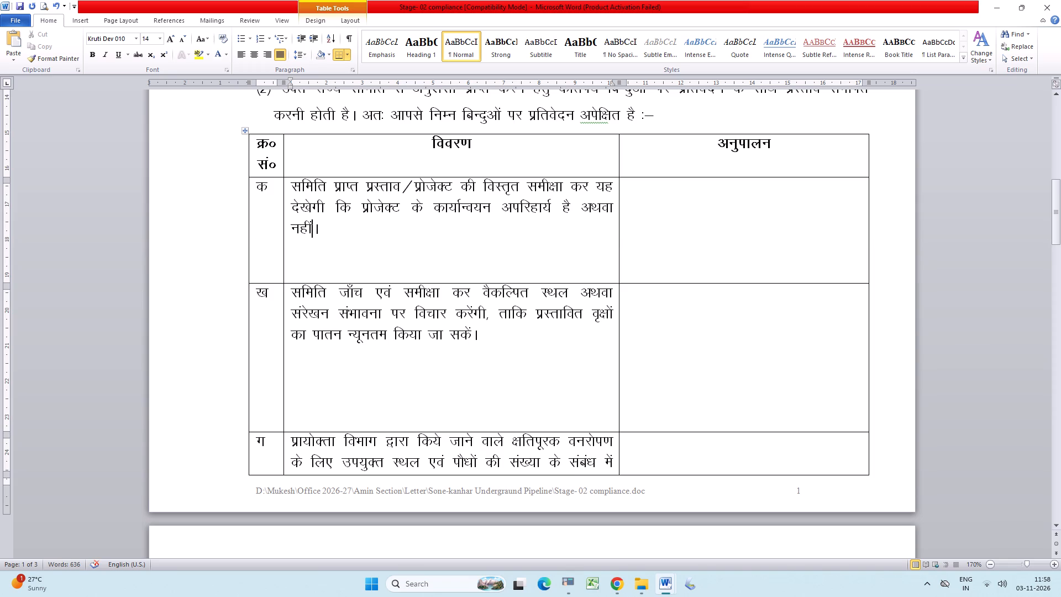
Delete all contents of the अनुपालन column from row क through row 6, keeping its heading.
{"action": "left_click_drag", "start_coordinate": [630, 190], "coordinate": [682, 411]}
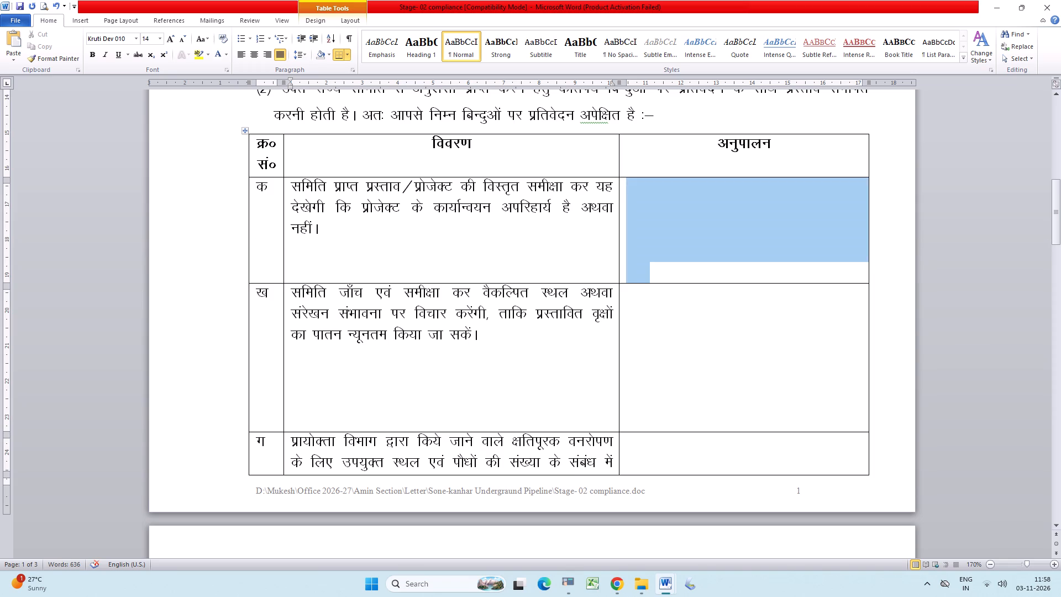
{"action": "left_click_drag", "start_coordinate": [682, 411], "coordinate": [769, 323]}
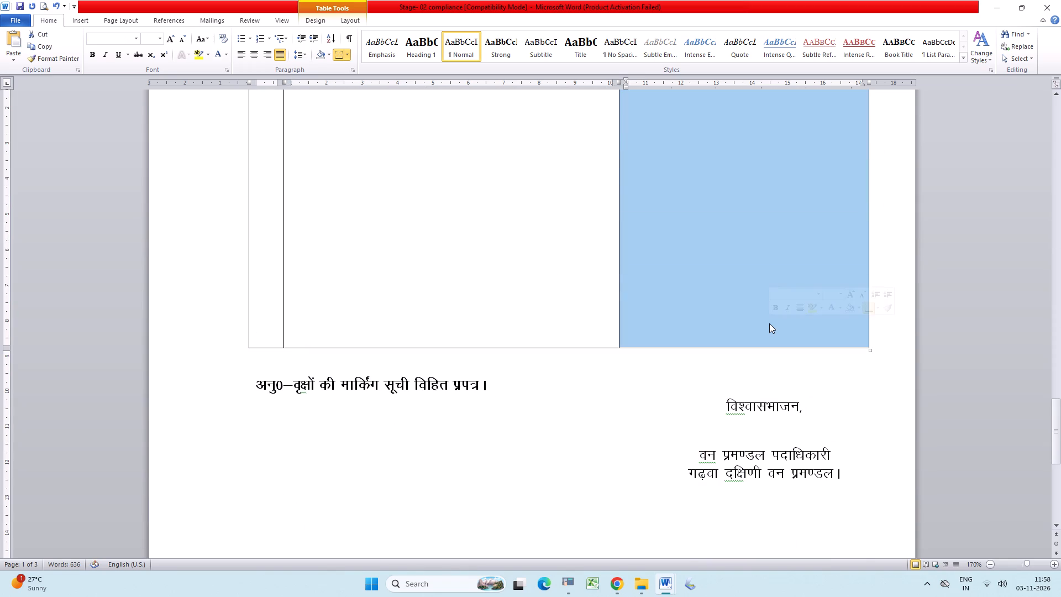
{"action": "key", "text": "Delete"}
Reduce the height of row 6, the table's last row, by raising its bottom border about 1.7 cm.
{"action": "scroll", "coordinate": [679, 293], "scroll_direction": "down", "scroll_amount": 2}
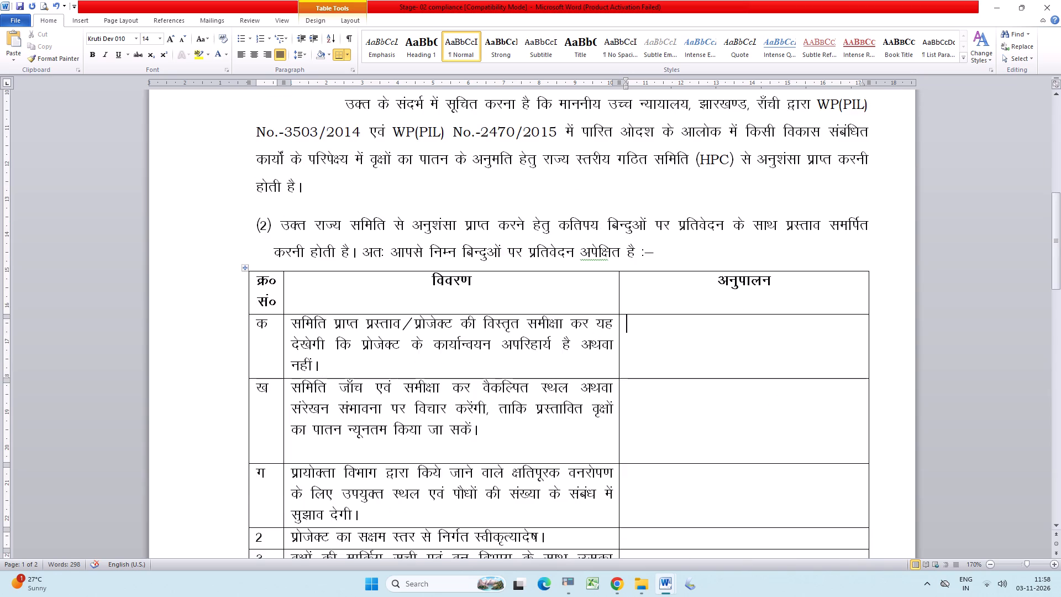
{"action": "scroll", "coordinate": [685, 321], "scroll_direction": "down", "scroll_amount": 4}
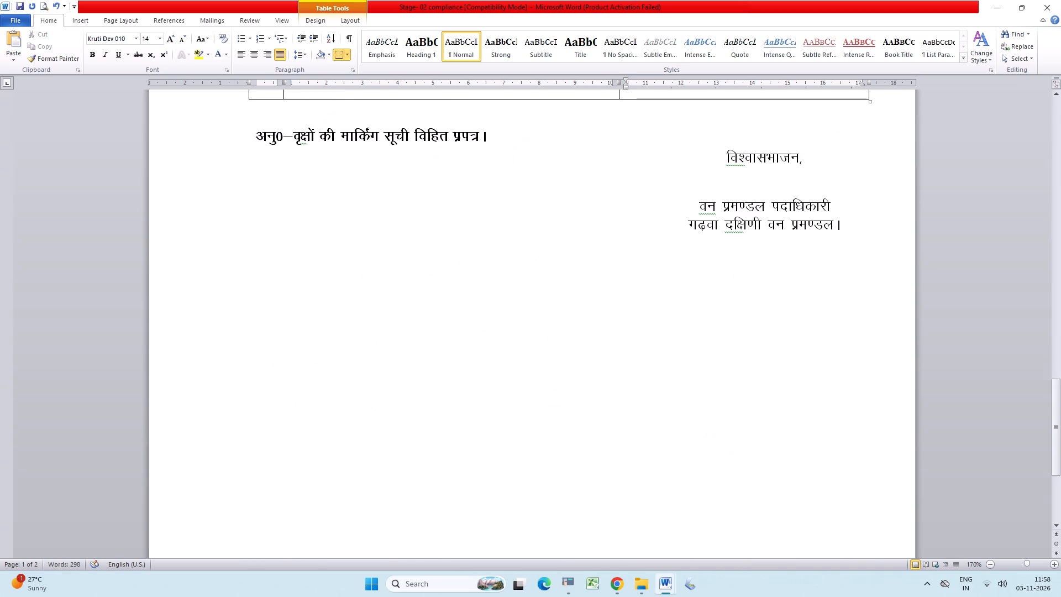
{"action": "scroll", "coordinate": [685, 321], "scroll_direction": "up", "scroll_amount": 1}
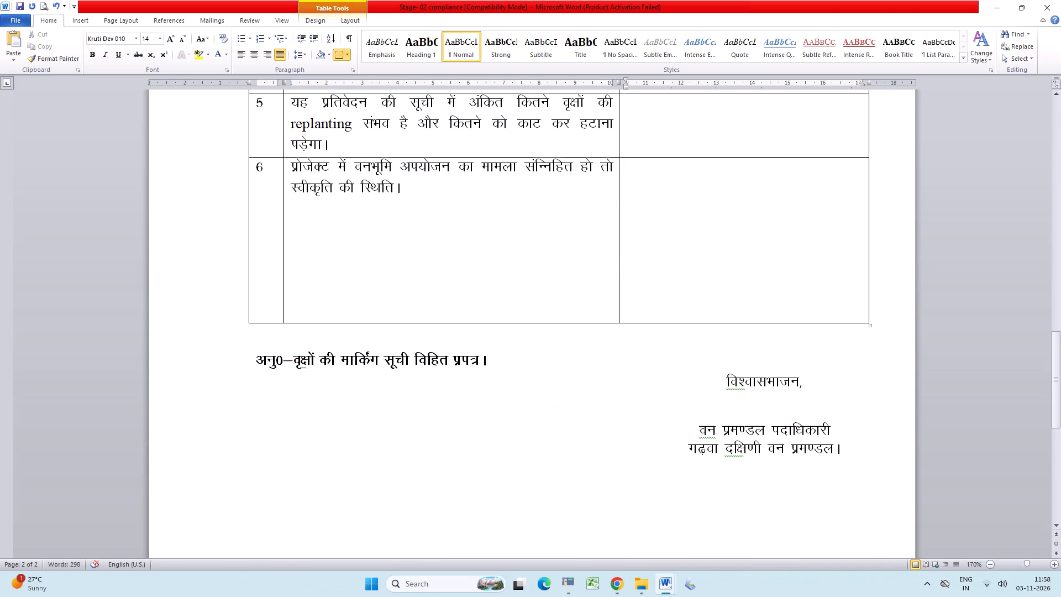
{"action": "left_click_drag", "start_coordinate": [683, 321], "coordinate": [670, 259]}
{"action": "scroll", "coordinate": [660, 373], "scroll_direction": "down", "scroll_amount": 1}
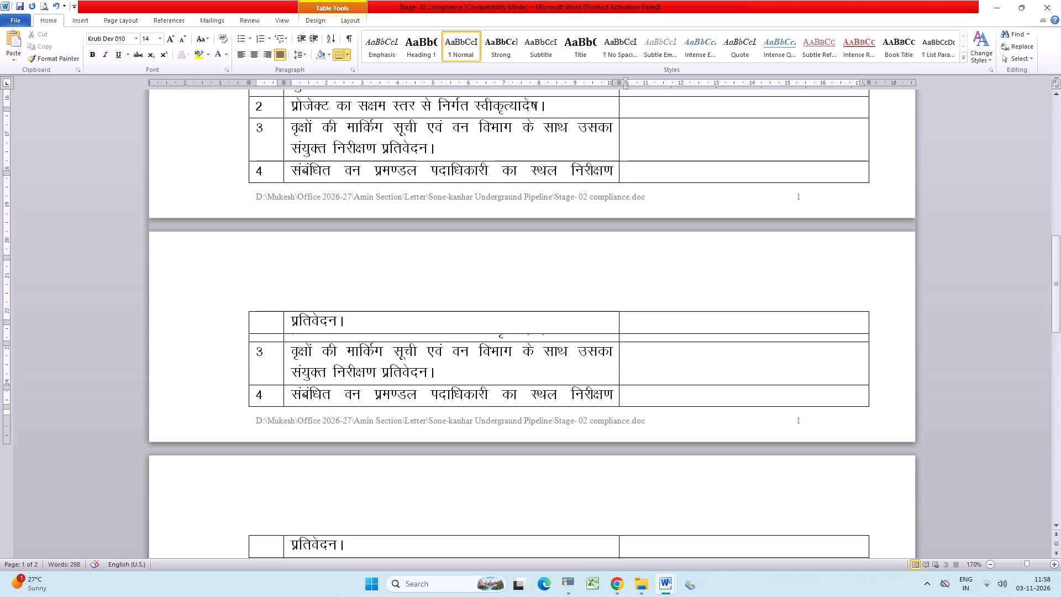
Delete the line of text between the table's last row and the closing विश्वासभाजन.
{"action": "scroll", "coordinate": [650, 400], "scroll_direction": "down", "scroll_amount": 1}
{"action": "left_click_drag", "start_coordinate": [498, 380], "coordinate": [216, 379]}
{"action": "key", "text": "Delete"}
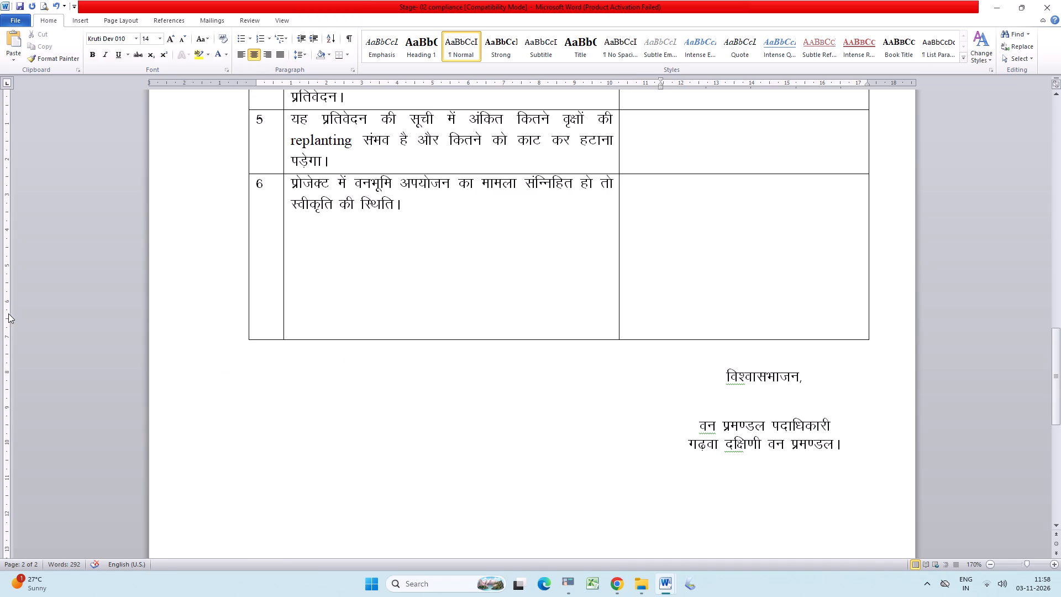
Reduce the height of row 6 by raising its bottom border about 3.4 cm, close beneath its text.
{"action": "left_click_drag", "start_coordinate": [637, 185], "coordinate": [875, 342]}
{"action": "left_click", "coordinate": [529, 313]}
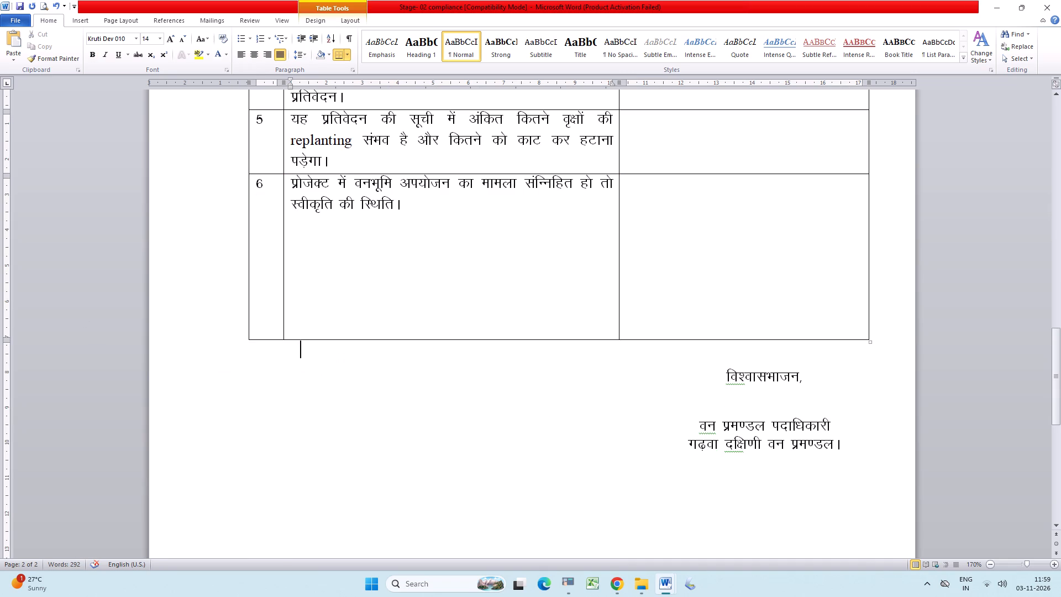
{"action": "key", "text": "Down"}
{"action": "key", "text": "Up"}
{"action": "left_click_drag", "start_coordinate": [512, 339], "coordinate": [507, 294]}
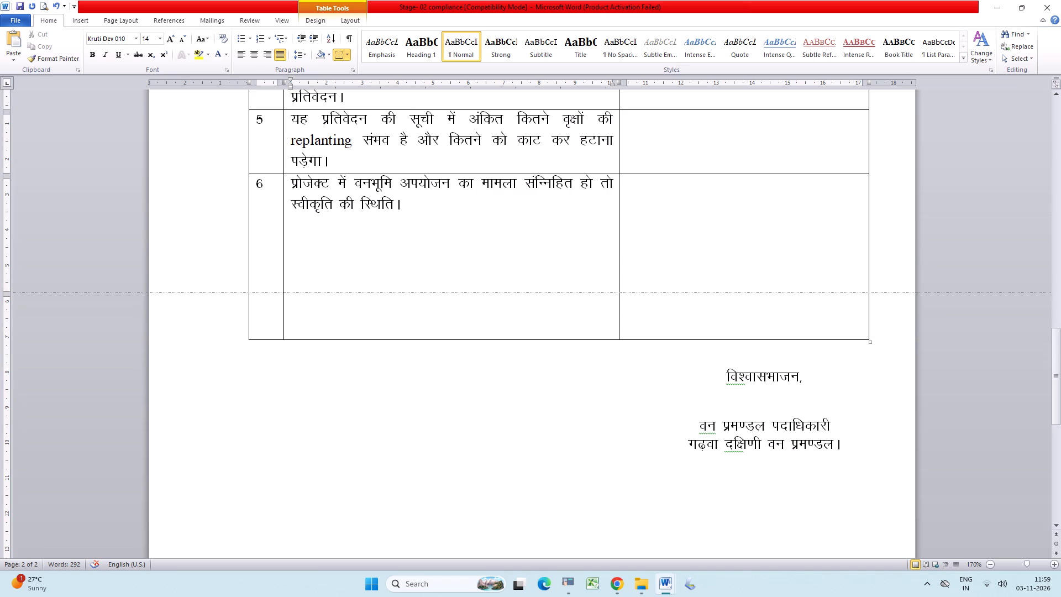
{"action": "left_click_drag", "start_coordinate": [507, 294], "coordinate": [516, 220]}
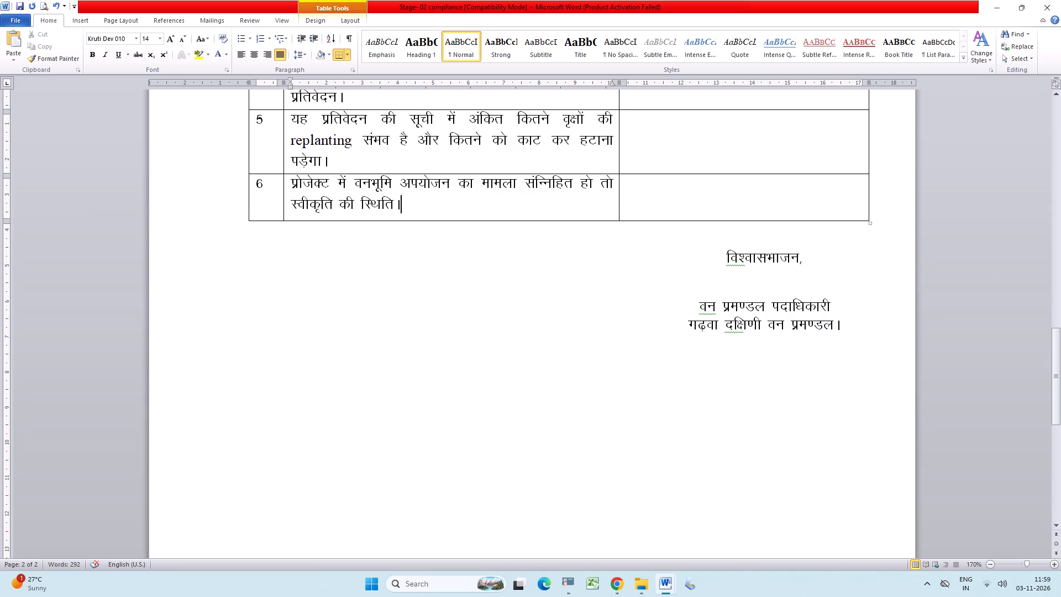
Narrow the विवरण column by about 0.7 cm, widening the अनुपालन column accordingly.
{"action": "scroll", "coordinate": [593, 265], "scroll_direction": "up", "scroll_amount": 1}
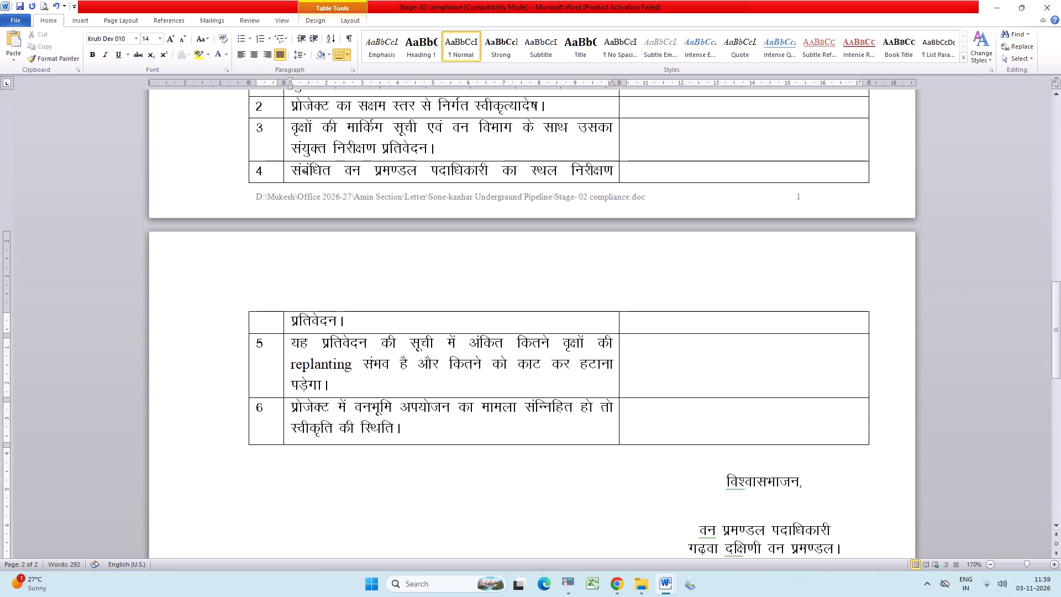
{"action": "scroll", "coordinate": [604, 277], "scroll_direction": "up", "scroll_amount": 1}
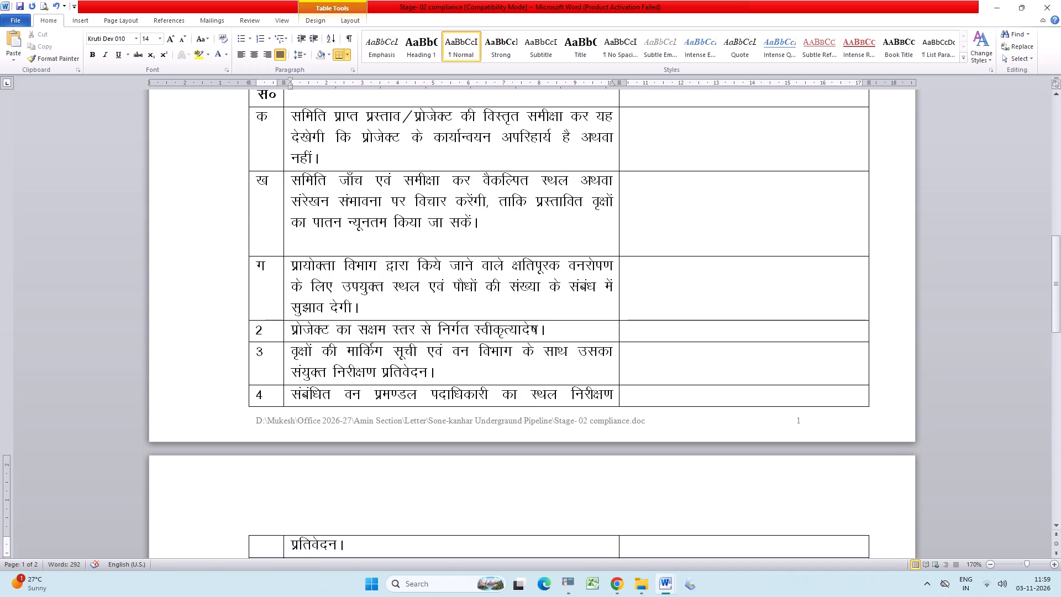
{"action": "left_click_drag", "start_coordinate": [617, 229], "coordinate": [597, 223]}
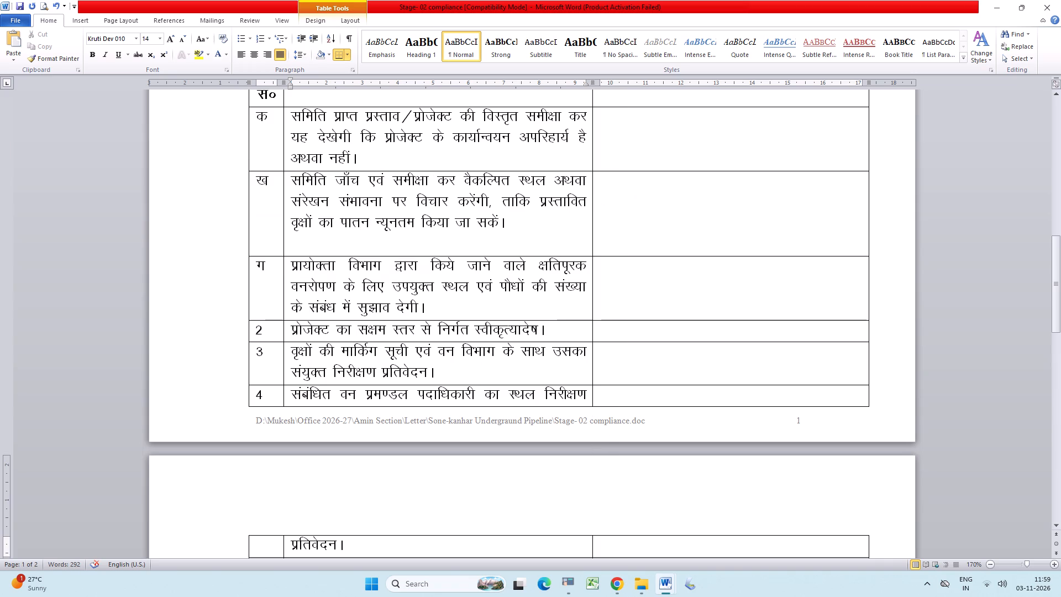
Correct the last word of row 2 in the विवरण column to स्वीकृत्यादेश.
{"action": "scroll", "coordinate": [587, 281], "scroll_direction": "up", "scroll_amount": 3}
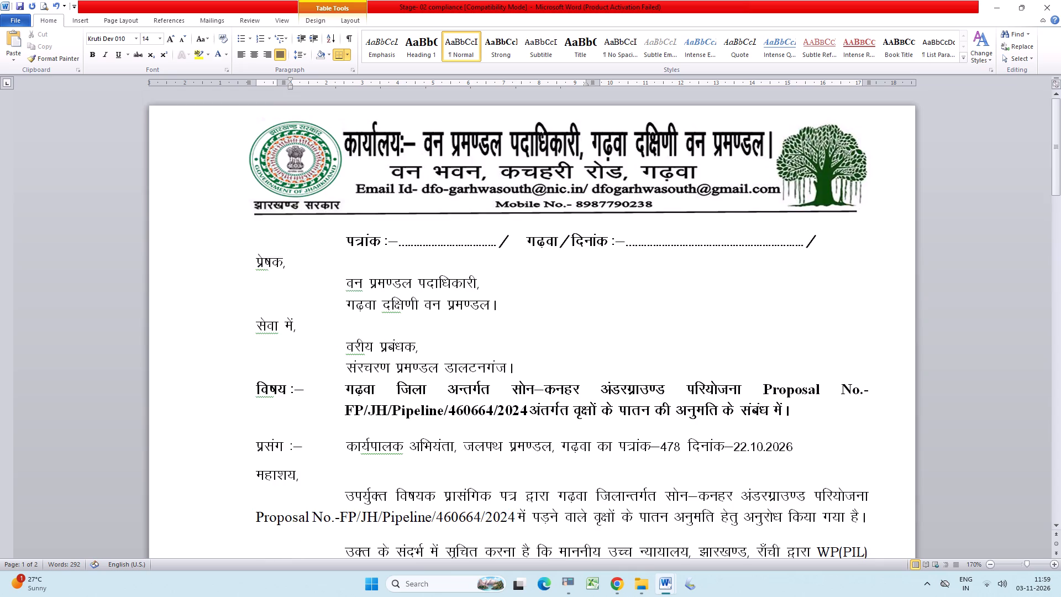
{"action": "scroll", "coordinate": [590, 297], "scroll_direction": "down", "scroll_amount": 3}
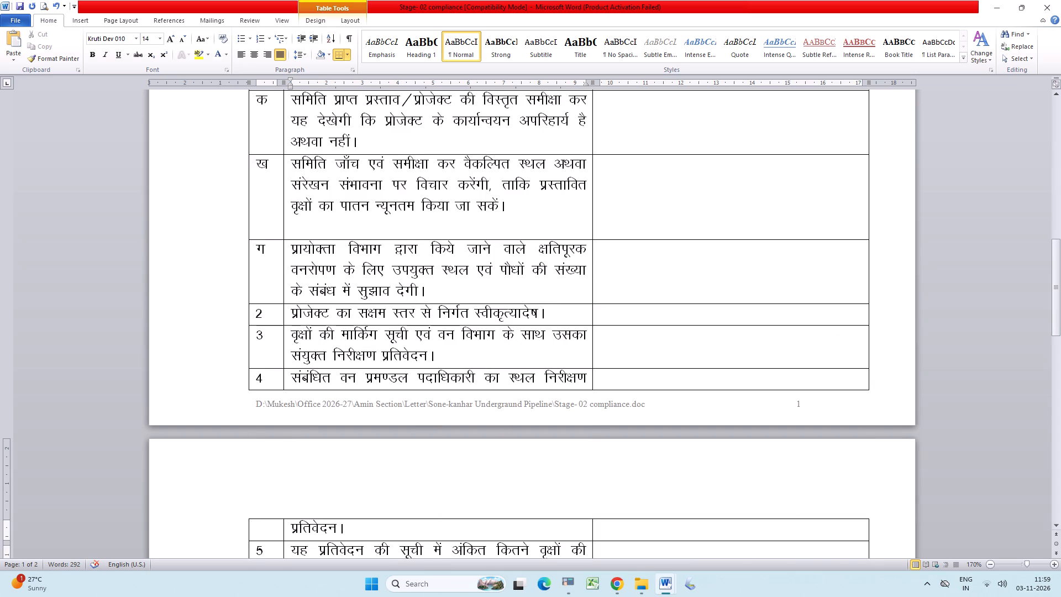
{"action": "left_click", "coordinate": [534, 313]}
{"action": "key", "text": "BackSpace"}
{"action": "key", "text": "shift+quotedbl"}
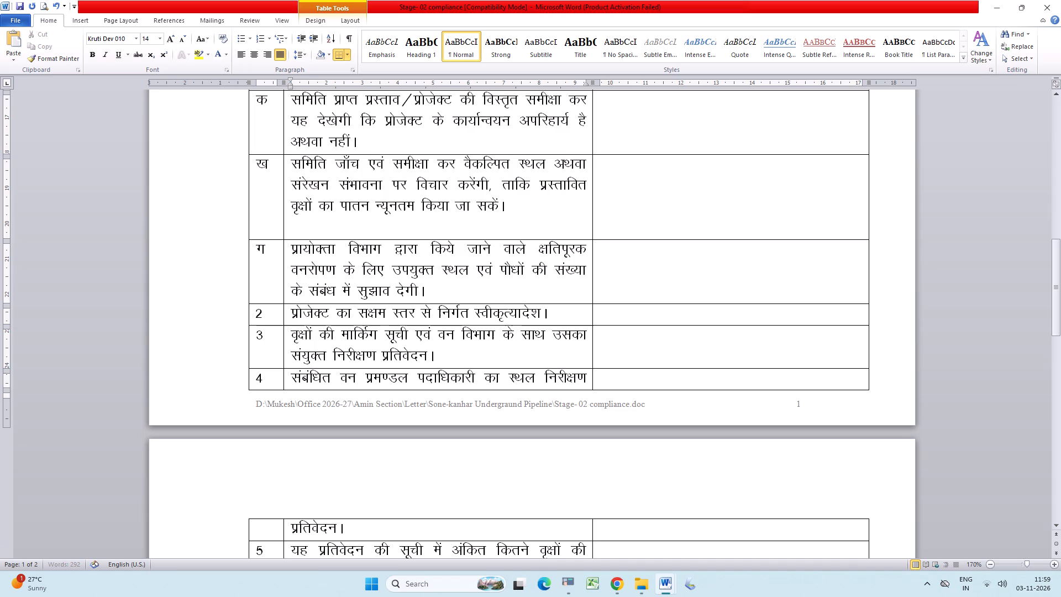
Shorten row ख by raising its bottom border and removing the empty line after its text.
{"action": "scroll", "coordinate": [490, 239], "scroll_direction": "up", "scroll_amount": 1}
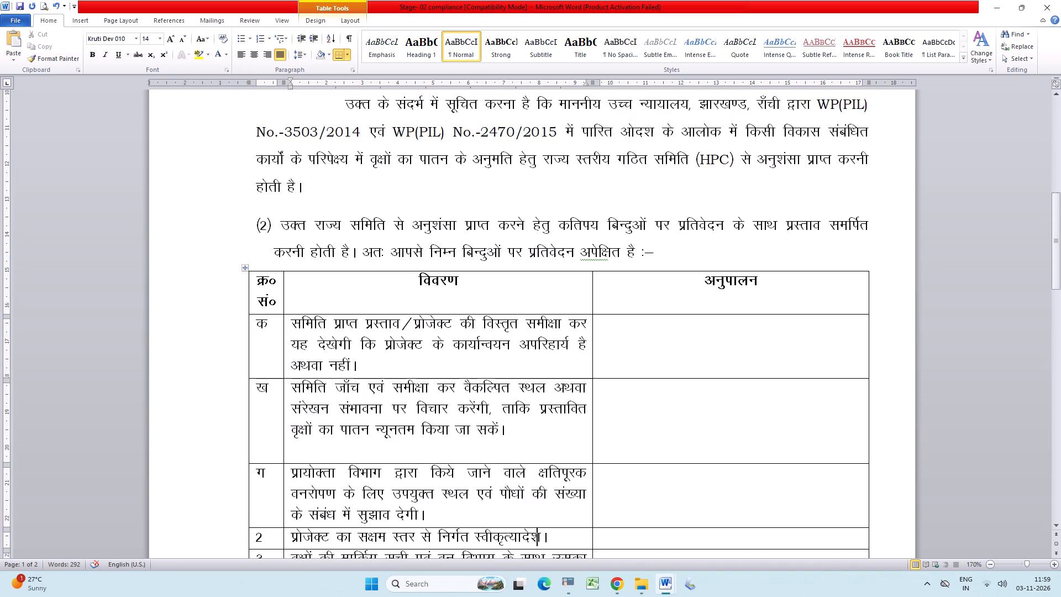
{"action": "left_click_drag", "start_coordinate": [465, 464], "coordinate": [460, 435]}
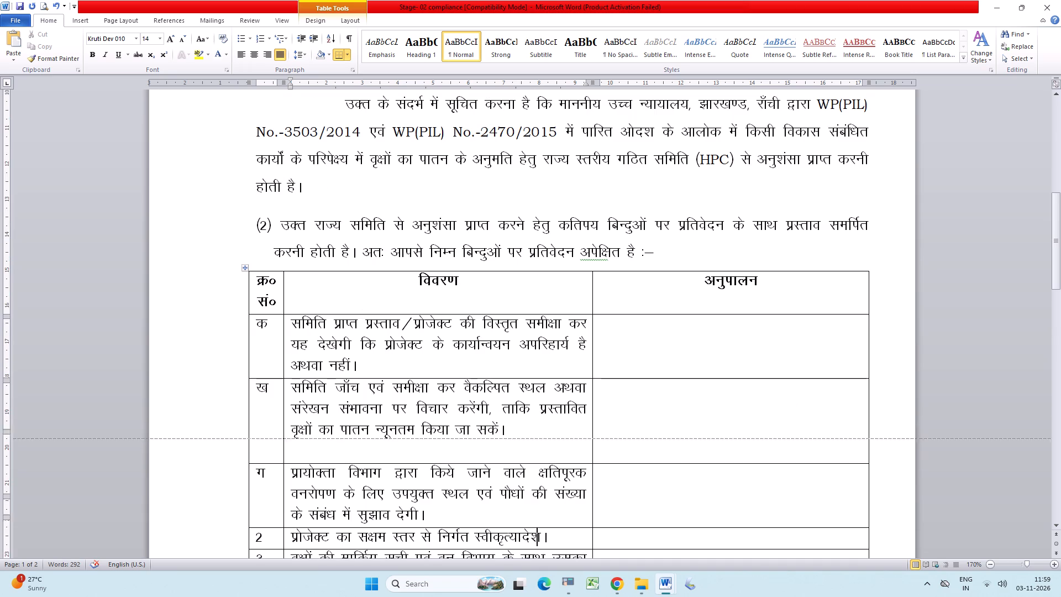
{"action": "left_click_drag", "start_coordinate": [460, 435], "coordinate": [460, 443]}
{"action": "left_click_drag", "start_coordinate": [253, 411], "coordinate": [547, 436]}
{"action": "left_click", "coordinate": [487, 452]}
{"action": "key", "text": "BackSpace"}
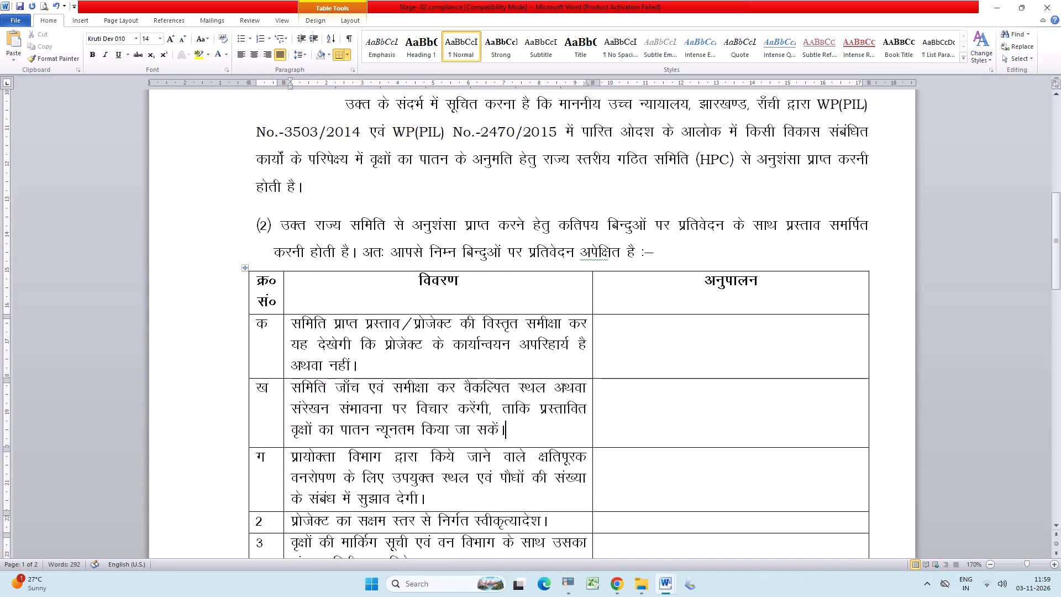
Remove the empty paragraph between the table and the closing विश्वासभाजन.
{"action": "scroll", "coordinate": [444, 454], "scroll_direction": "down", "scroll_amount": 1}
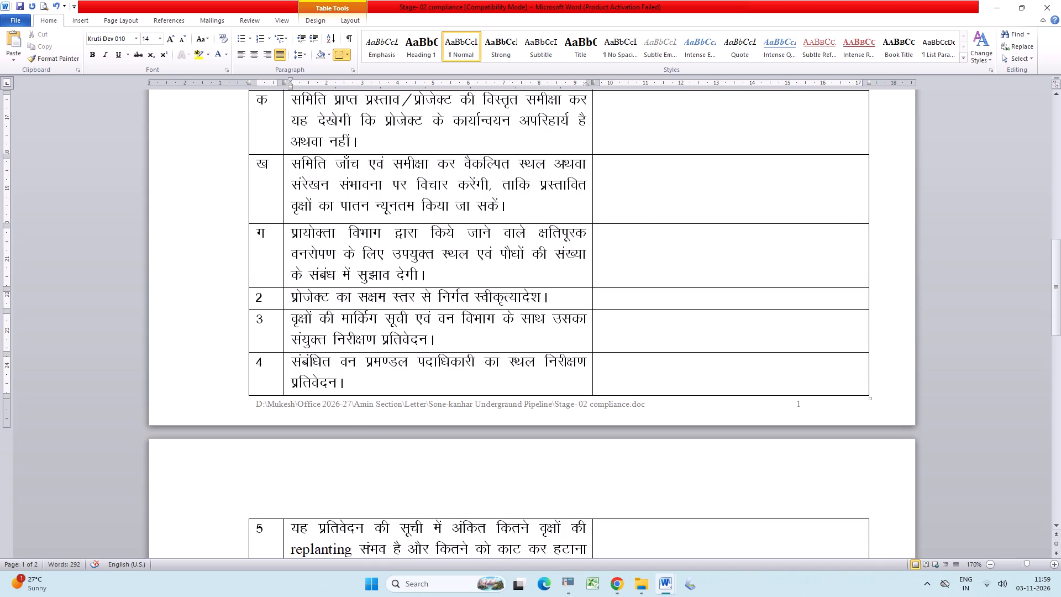
{"action": "left_click", "coordinate": [619, 366]}
{"action": "scroll", "coordinate": [550, 364], "scroll_direction": "down", "scroll_amount": 1}
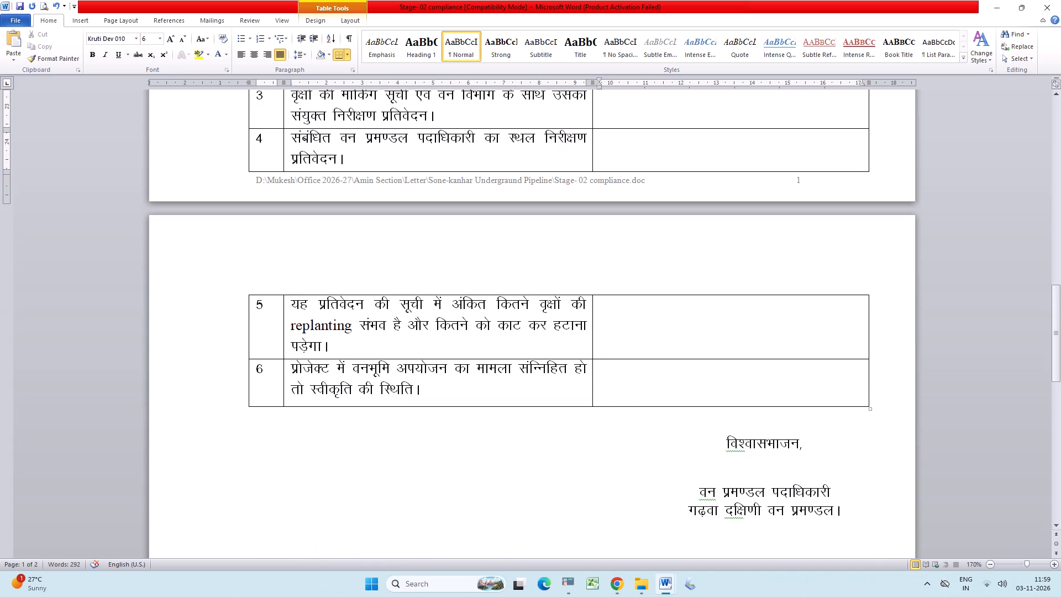
{"action": "left_click", "coordinate": [754, 418]}
{"action": "key", "text": "Delete"}
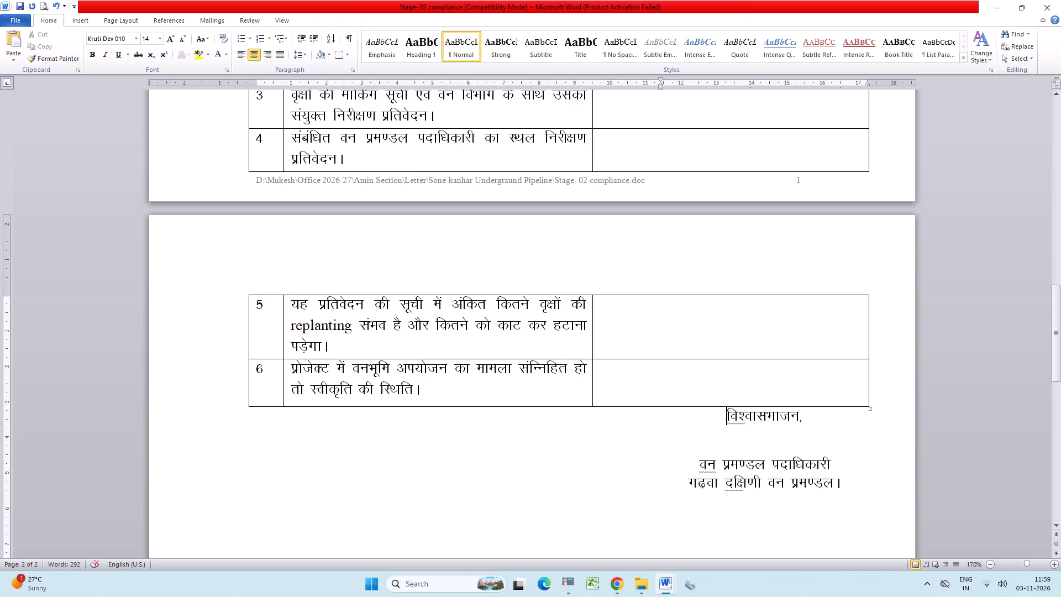
Add paragraph spacing before the closing विश्वासभाजन line.
{"action": "left_click", "coordinate": [304, 57]}
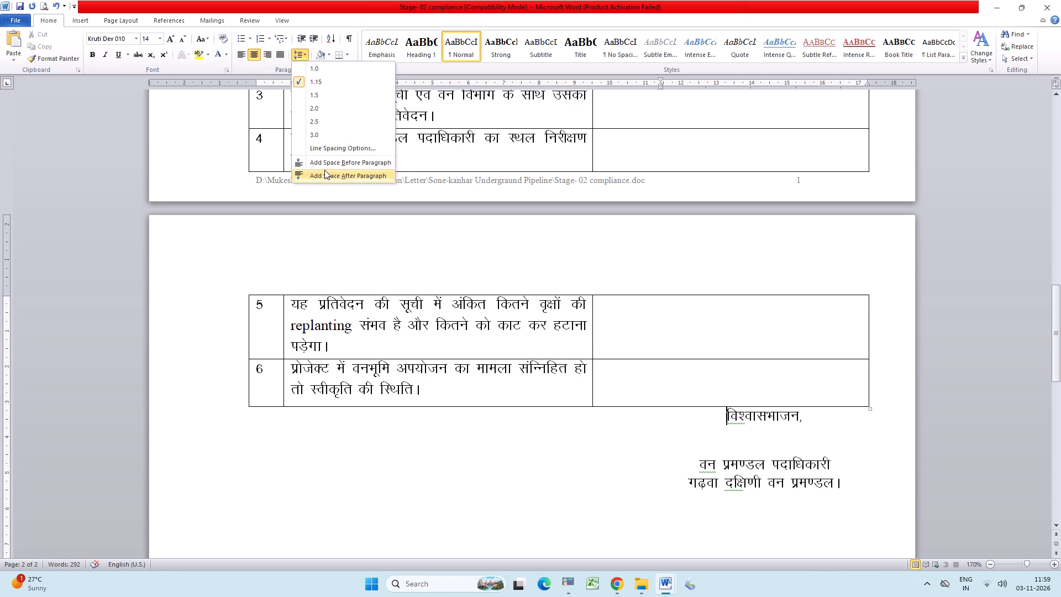
{"action": "left_click", "coordinate": [323, 165]}
{"action": "left_click", "coordinate": [411, 374]}
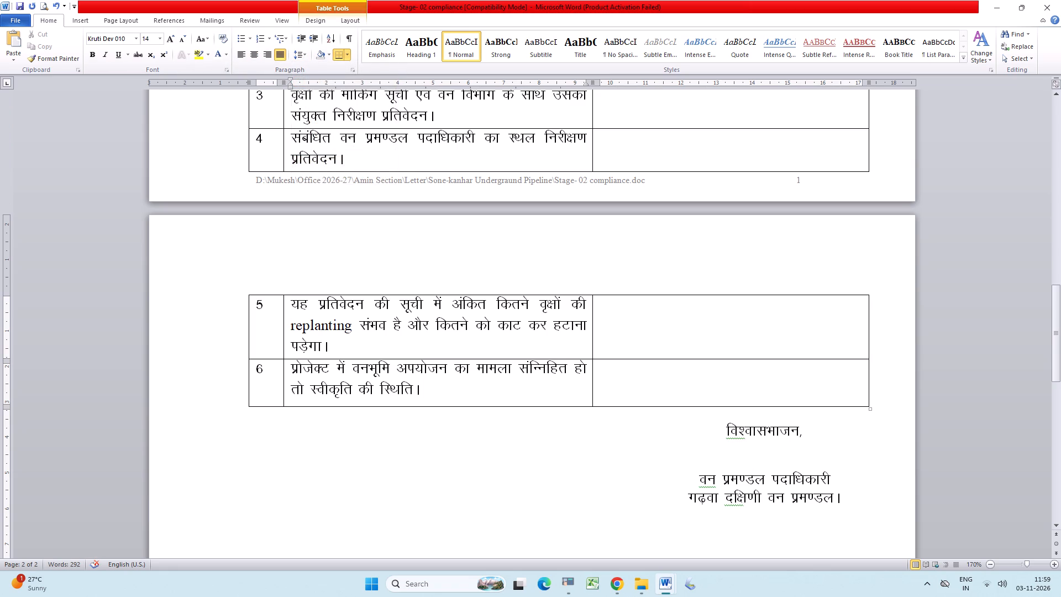
Save the letter and check its layout across both pages.
{"action": "key", "text": "ctrl+s"}
{"action": "key", "text": "ctrl+s"}
{"action": "key", "text": "ctrl+s"}
{"action": "key", "text": "ctrl+s"}
{"action": "key", "text": "ctrl+s"}
{"action": "key", "text": "ctrl+s"}
{"action": "scroll", "coordinate": [339, 306], "scroll_direction": "down", "scroll_amount": 1}
{"action": "scroll", "coordinate": [570, 320], "scroll_direction": "down", "scroll_amount": 4}
{"action": "scroll", "coordinate": [582, 326], "scroll_direction": "up", "scroll_amount": 3}
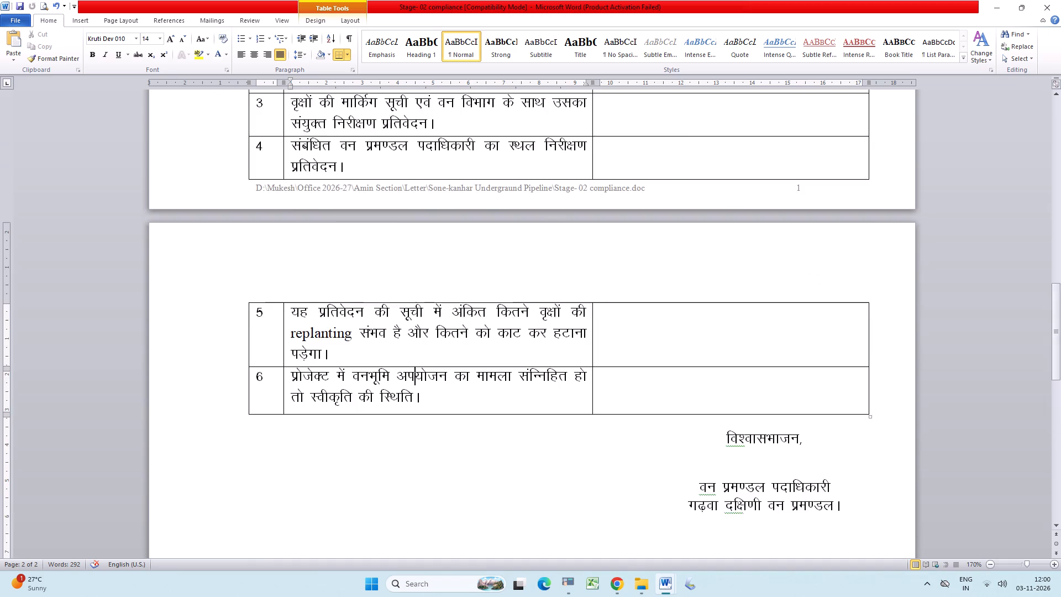
{"action": "scroll", "coordinate": [585, 328], "scroll_direction": "up", "scroll_amount": 3}
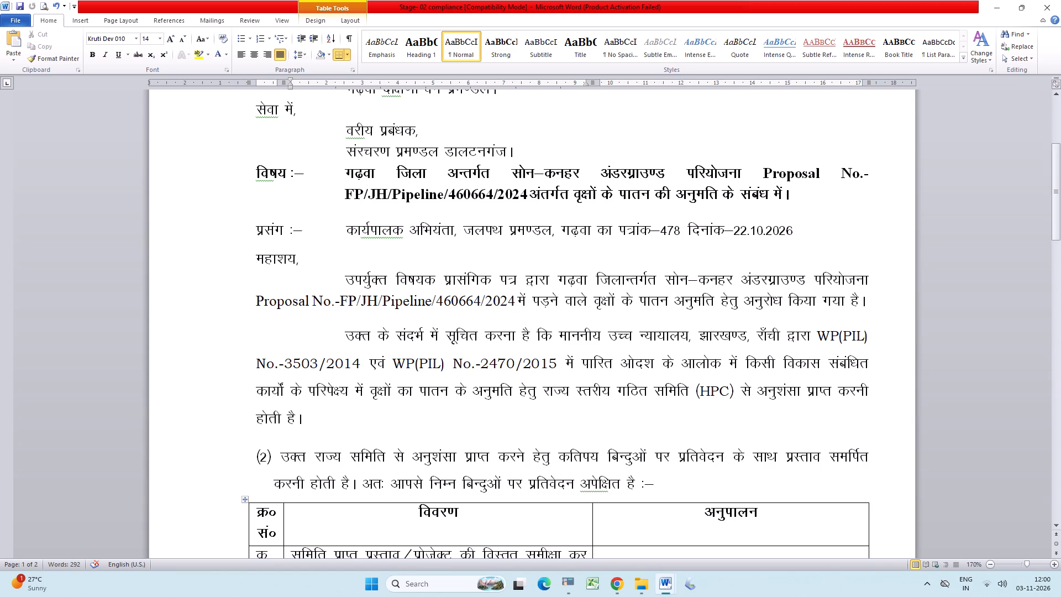
{"action": "key", "text": "ctrl+s"}
{"action": "key", "text": "ctrl+s"}
{"action": "key", "text": "ctrl+s"}
Add paragraph spacing after the addressee's last line, above the विषय line.
{"action": "left_click", "coordinate": [513, 157]}
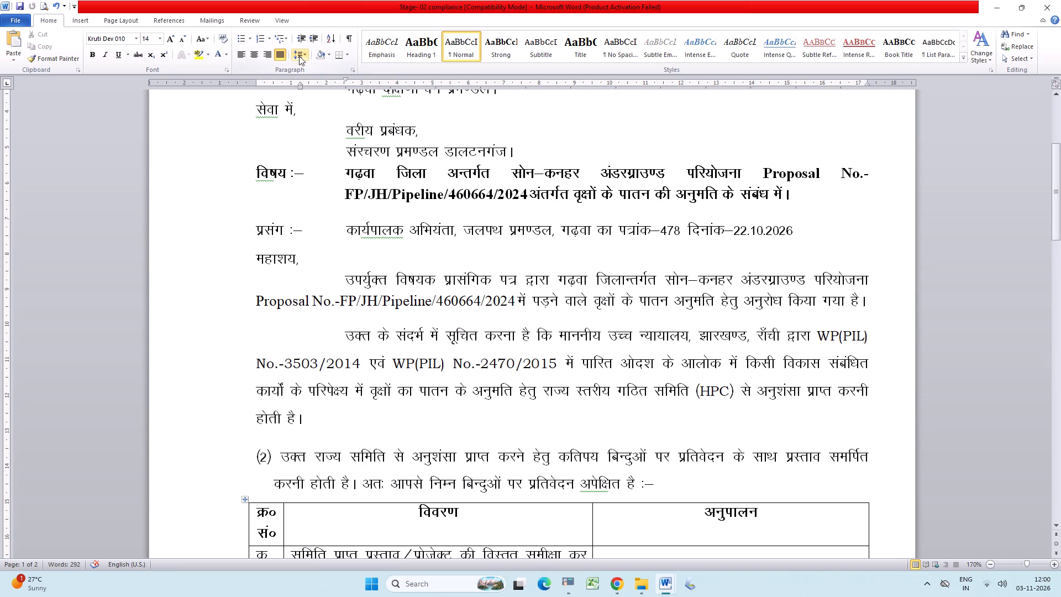
{"action": "left_click", "coordinate": [308, 57]}
{"action": "left_click", "coordinate": [334, 176]}
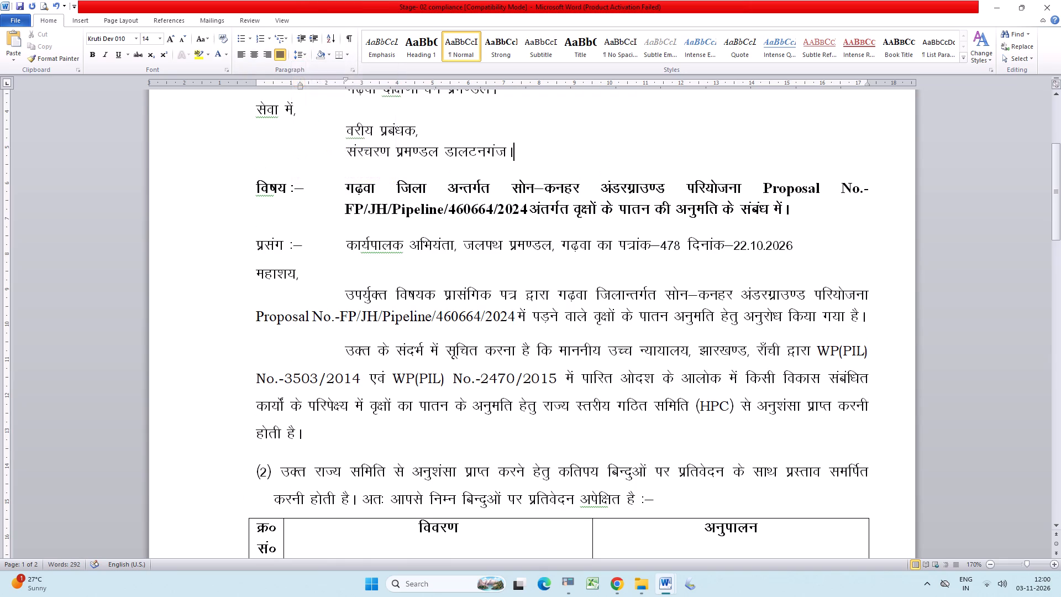
Nudge the letterhead banner image down by about 0.6 cm at the top of page 1.
{"action": "left_click", "coordinate": [511, 214]}
{"action": "scroll", "coordinate": [517, 214], "scroll_direction": "up", "scroll_amount": 1}
{"action": "scroll", "coordinate": [519, 214], "scroll_direction": "down", "scroll_amount": 1}
{"action": "scroll", "coordinate": [520, 215], "scroll_direction": "up", "scroll_amount": 2}
{"action": "left_click", "coordinate": [555, 171]}
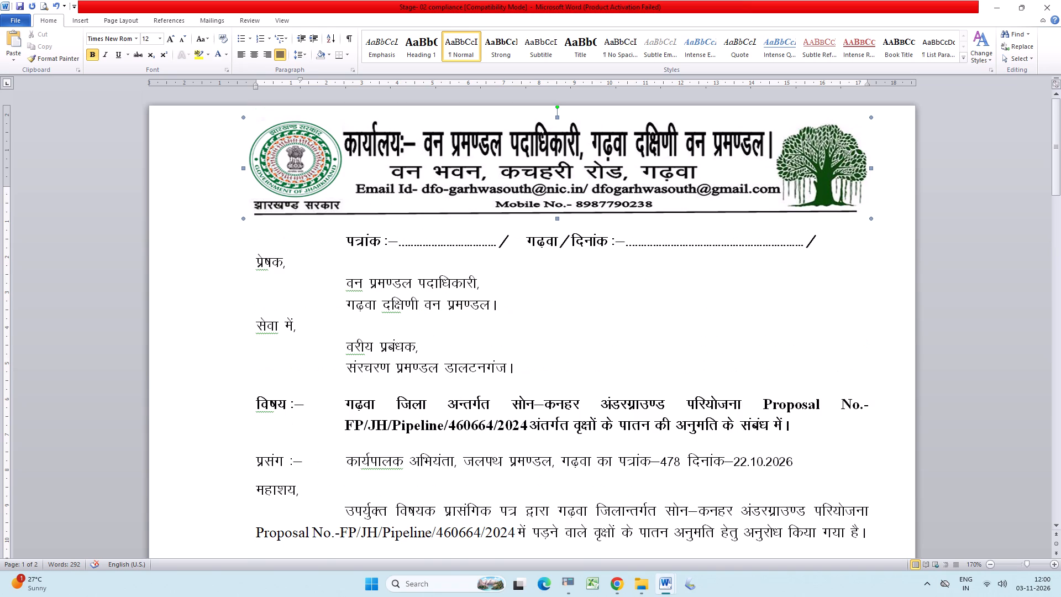
{"action": "key", "text": "Down"}
{"action": "key", "text": "Down"}
{"action": "key", "text": "Down"}
{"action": "key", "text": "Down"}
{"action": "key", "text": "Down"}
{"action": "key", "text": "Down"}
{"action": "key", "text": "Down"}
{"action": "key", "text": "Down"}
{"action": "key", "text": "Down"}
{"action": "key", "text": "Down"}
{"action": "key", "text": "Down"}
{"action": "key", "text": "Down"}
{"action": "key", "text": "Down"}
{"action": "key", "text": "Down"}
{"action": "key", "text": "Down"}
{"action": "key", "text": "Down"}
{"action": "key", "text": "Down"}
{"action": "key", "text": "Down"}
{"action": "key", "text": "Down"}
{"action": "key", "text": "Down"}
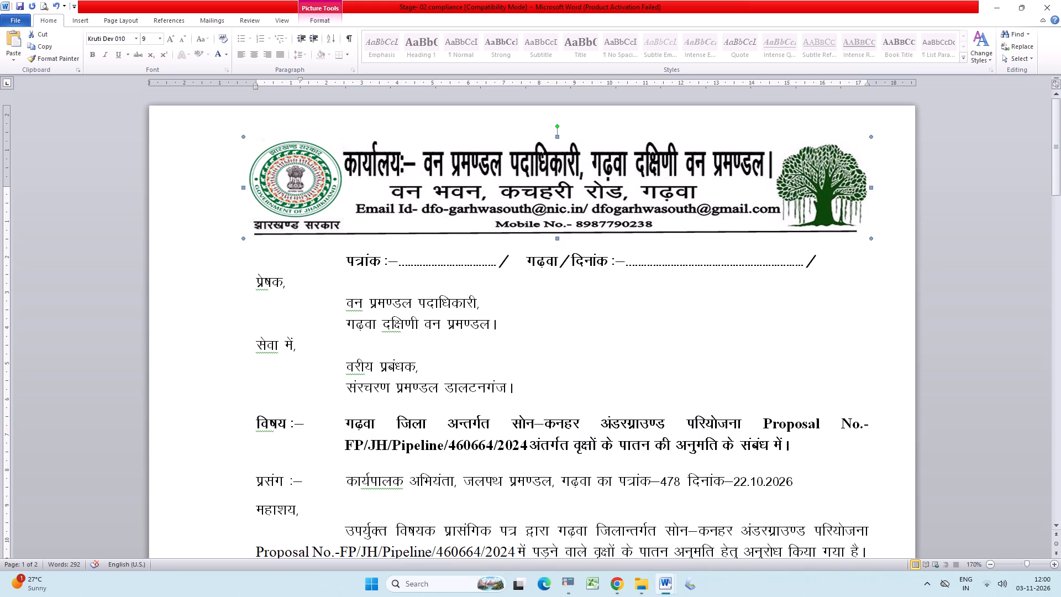
Replace the two addressee lines under सेवा में with कार्यपालक अभियंता, जलपथ प्रमण्डल, गढ़वा copied from the प्रसंग line.
{"action": "left_click_drag", "start_coordinate": [344, 366], "coordinate": [414, 364]}
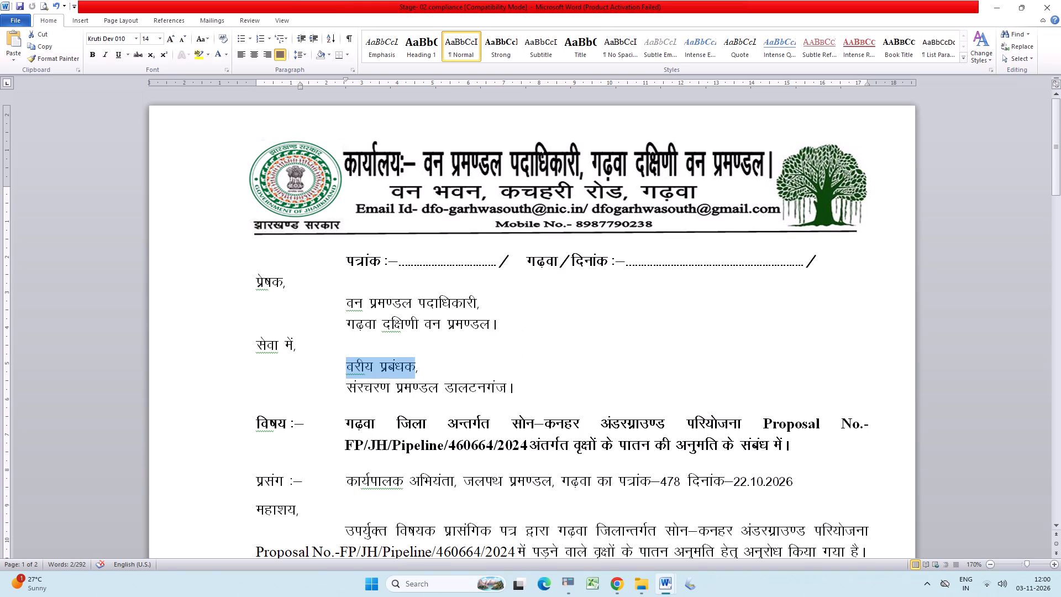
{"action": "left_click_drag", "start_coordinate": [346, 482], "coordinate": [591, 490]}
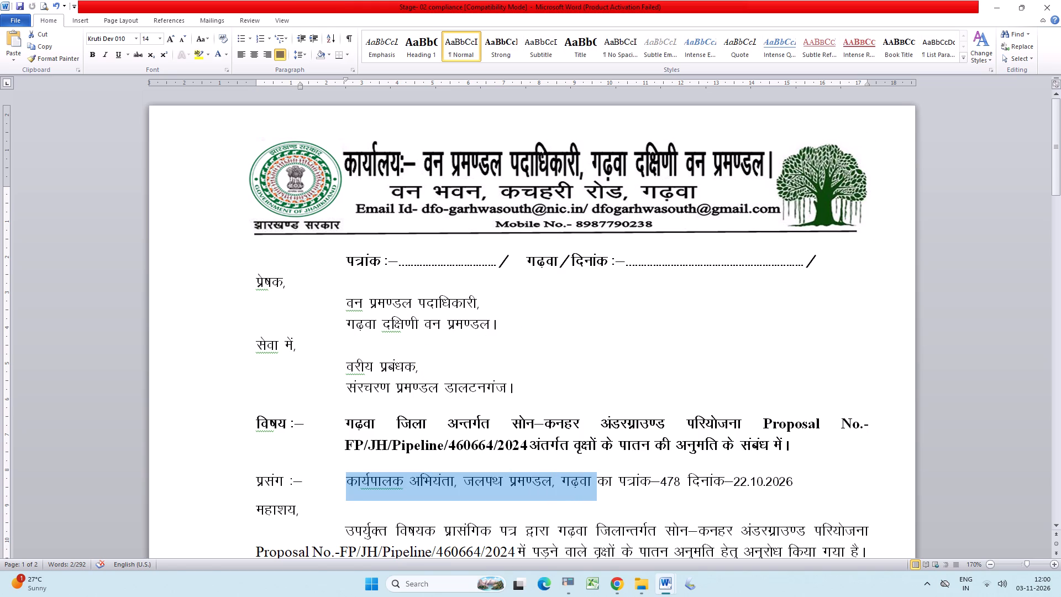
{"action": "left_click_drag", "start_coordinate": [591, 490], "coordinate": [590, 489]}
{"action": "key", "text": "shift+Left"}
{"action": "key", "text": "ctrl+c"}
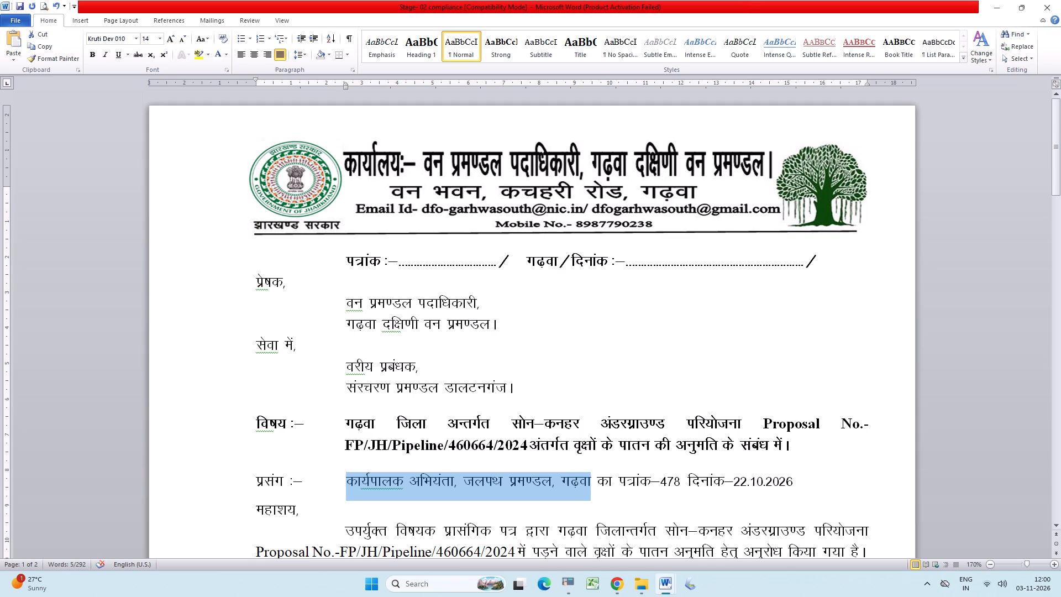
{"action": "left_click_drag", "start_coordinate": [346, 364], "coordinate": [518, 385]}
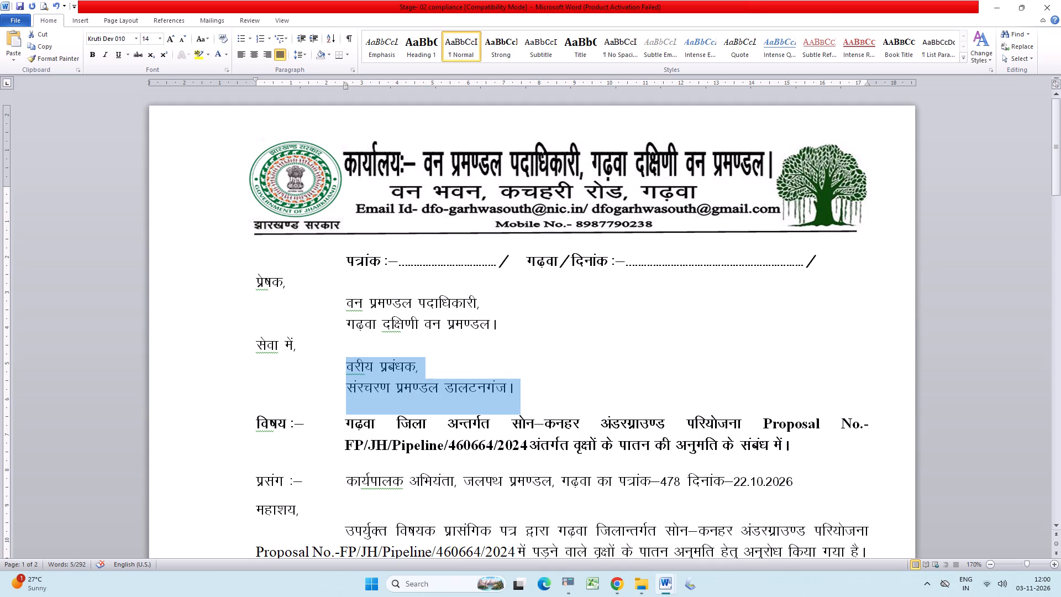
{"action": "left_click_drag", "start_coordinate": [518, 385], "coordinate": [510, 384]}
{"action": "key", "text": "ctrl+v"}
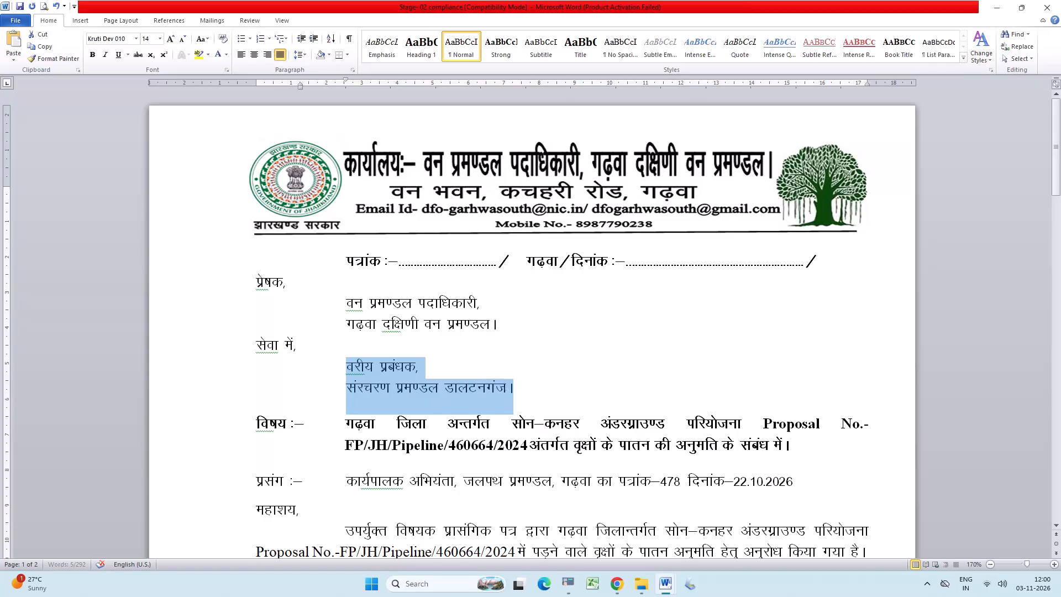
Split the new addressee into three separate lines: कार्यपालक अभियंता, जलपथ प्रमण्डल, and गढ़वा.
{"action": "left_click", "coordinate": [464, 368]}
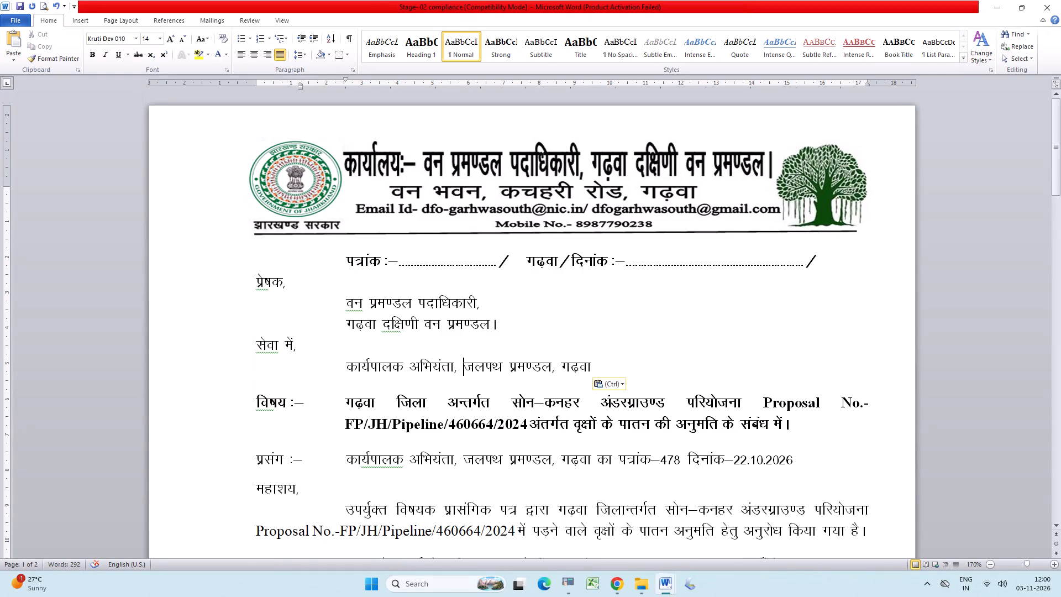
{"action": "key", "text": "Return"}
{"action": "left_click", "coordinate": [448, 399]}
{"action": "key", "text": "Return"}
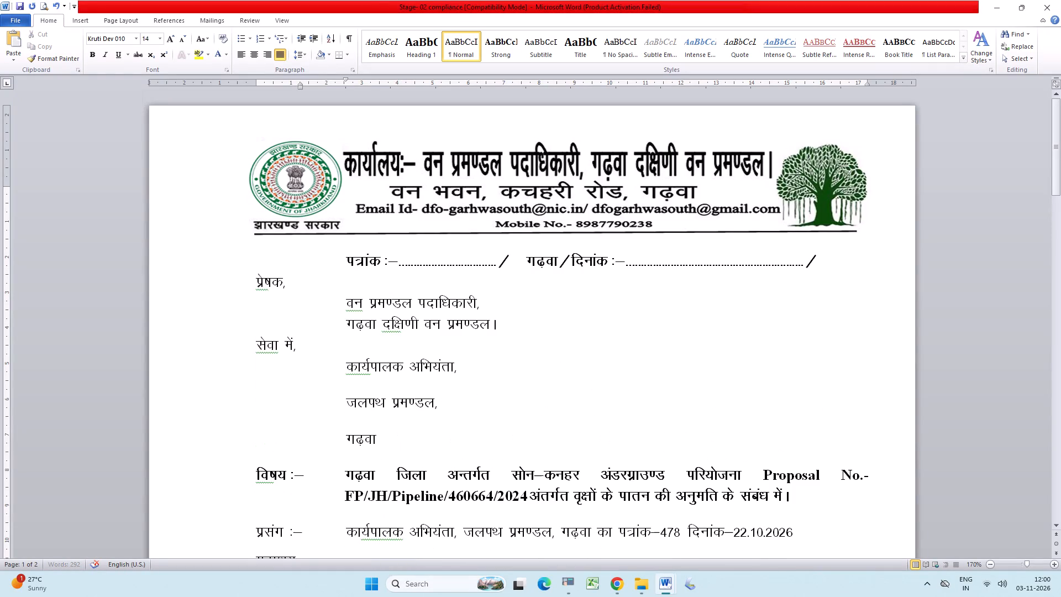
Add a danda after गढ़वा in the addressee and join it onto the जलपथ प्रमण्डल, line.
{"action": "left_click", "coordinate": [385, 439]}
{"action": "key", "text": "shift+a"}
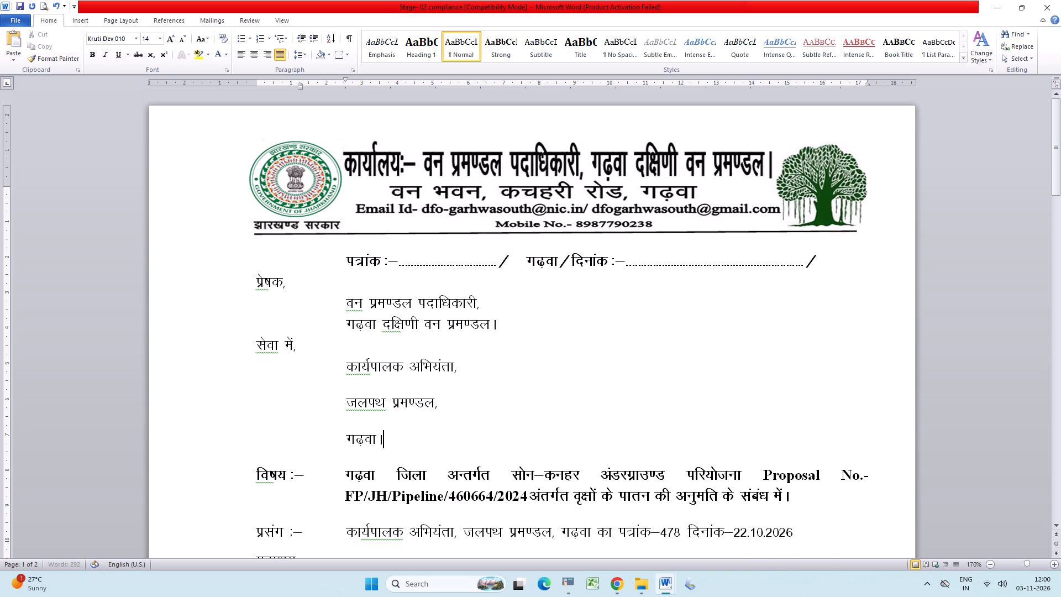
{"action": "key", "text": "ctrl+s"}
{"action": "left_click_drag", "start_coordinate": [346, 371], "coordinate": [359, 401]}
{"action": "left_click", "coordinate": [359, 401]}
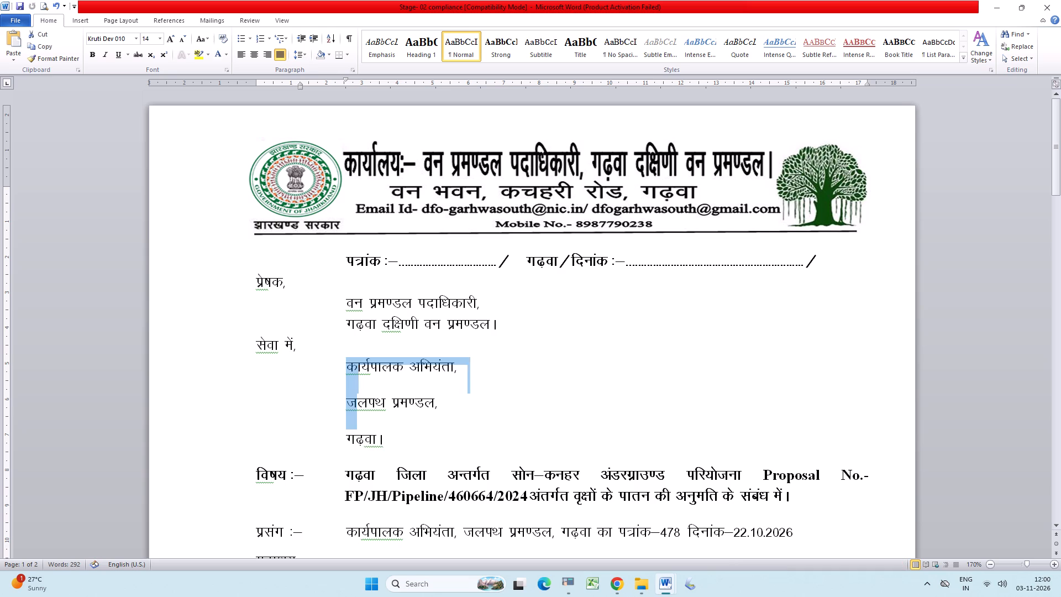
{"action": "left_click", "coordinate": [344, 443]}
{"action": "key", "text": "BackSpace"}
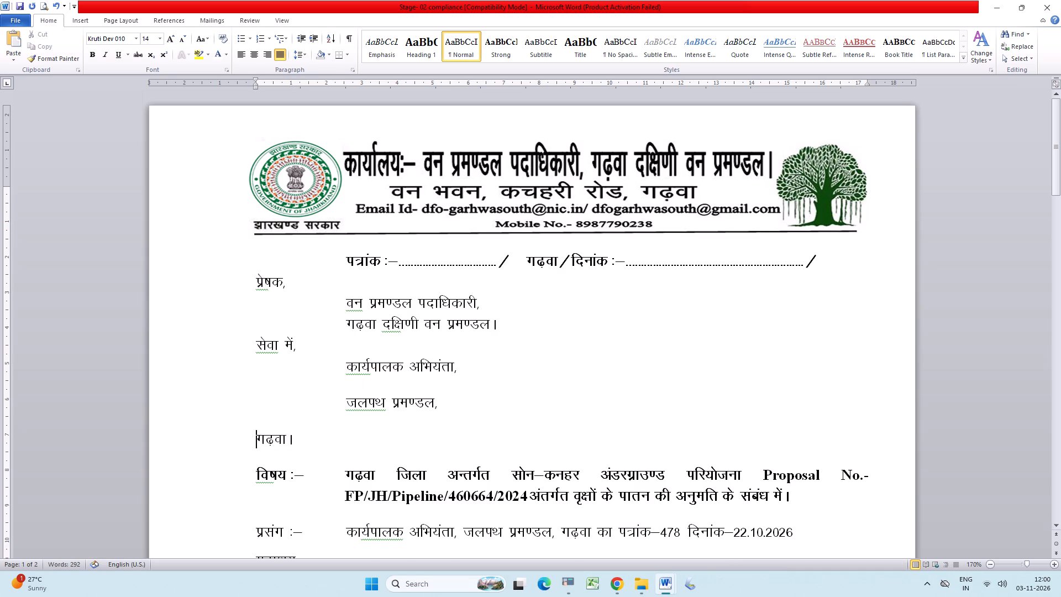
{"action": "key", "text": "BackSpace"}
Set the two addressee lines under सेवा में to 1.0 line spacing and remove the space after each paragraph.
{"action": "left_click_drag", "start_coordinate": [345, 370], "coordinate": [476, 400]}
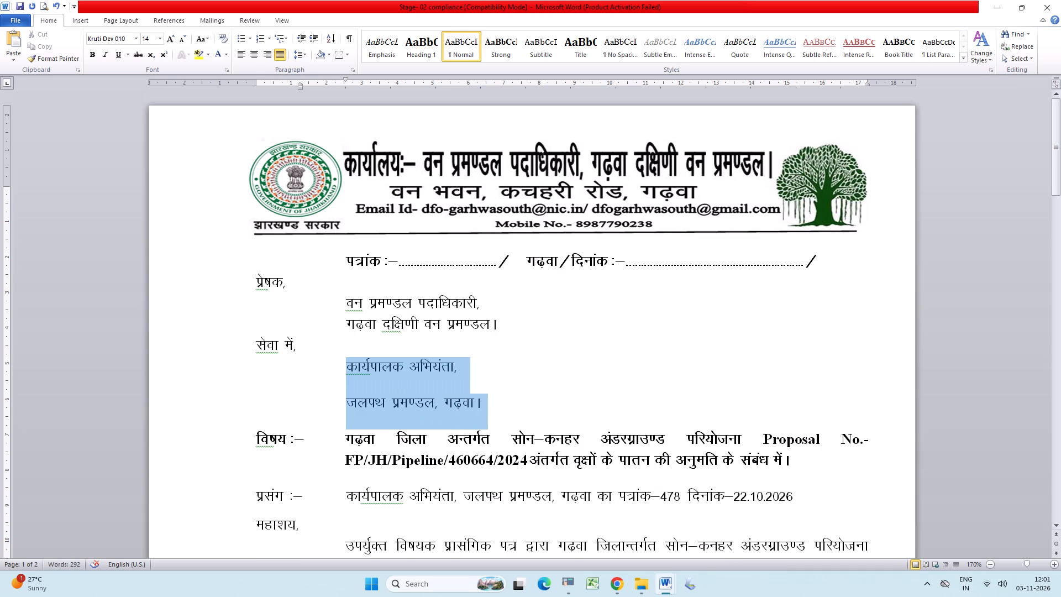
{"action": "left_click_drag", "start_coordinate": [476, 400], "coordinate": [477, 401]}
{"action": "left_click", "coordinate": [304, 53]}
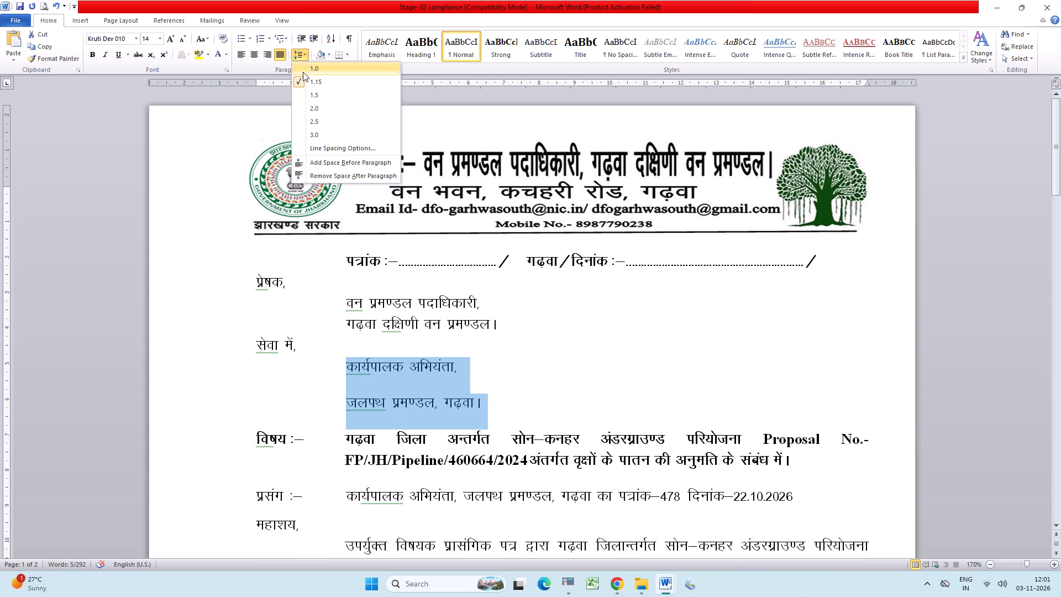
{"action": "left_click", "coordinate": [314, 70]}
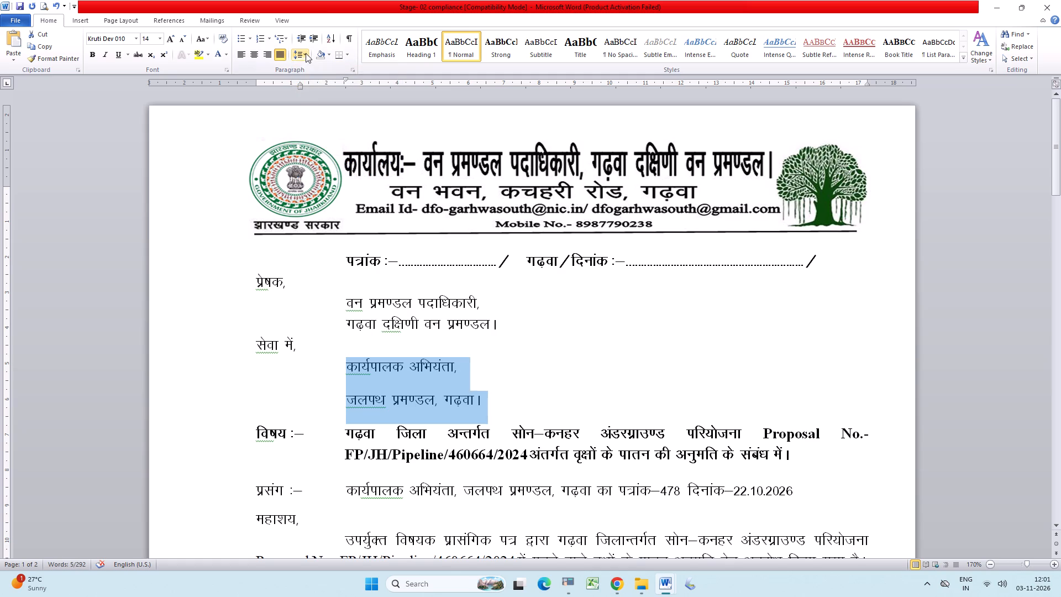
{"action": "left_click", "coordinate": [306, 53]}
{"action": "left_click", "coordinate": [346, 177]}
{"action": "left_click", "coordinate": [480, 389]}
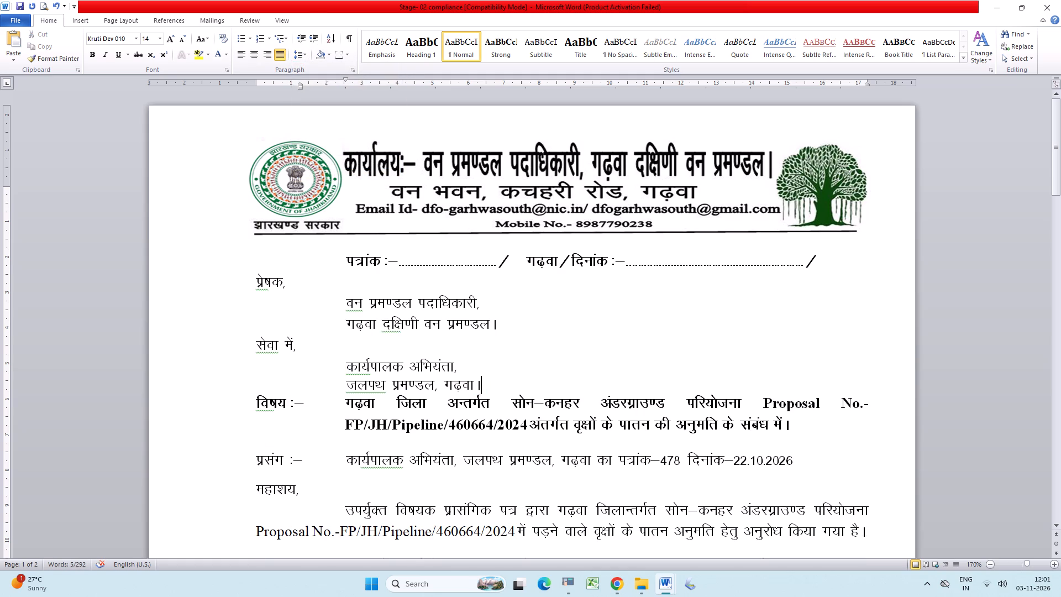
Add space after the जलपथ प्रमण्डल, गढ़वा। line, above the विषय line, and save the letter.
{"action": "left_click", "coordinate": [304, 49]}
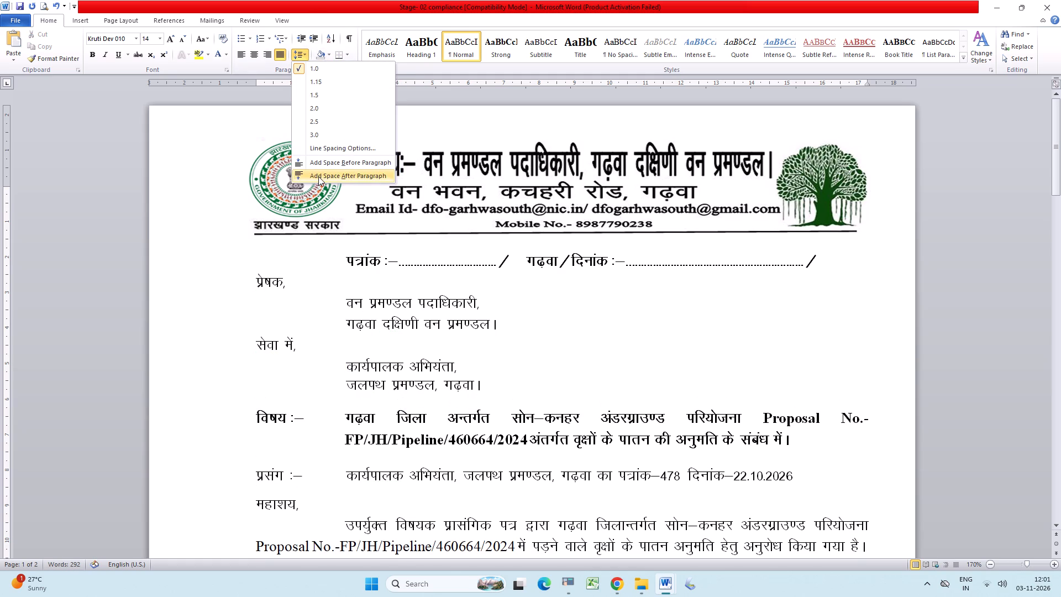
{"action": "left_click", "coordinate": [318, 176]}
{"action": "left_click", "coordinate": [434, 353]}
{"action": "key", "text": "ctrl+s"}
{"action": "key", "text": "ctrl+s"}
{"action": "key", "text": "ctrl+s"}
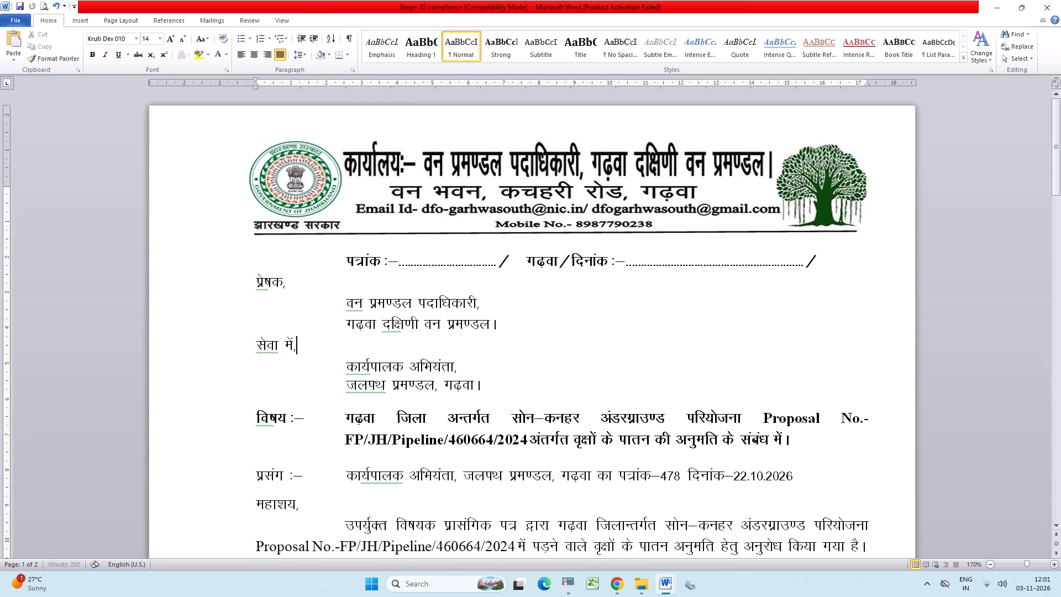
{"action": "key", "text": "ctrl+s"}
{"action": "key", "text": "ctrl+s"}
{"action": "left_click", "coordinate": [482, 392]}
Review the letter body, compliance table and signature block through page 2, and save the letter.
{"action": "scroll", "coordinate": [667, 355], "scroll_direction": "down", "scroll_amount": 1}
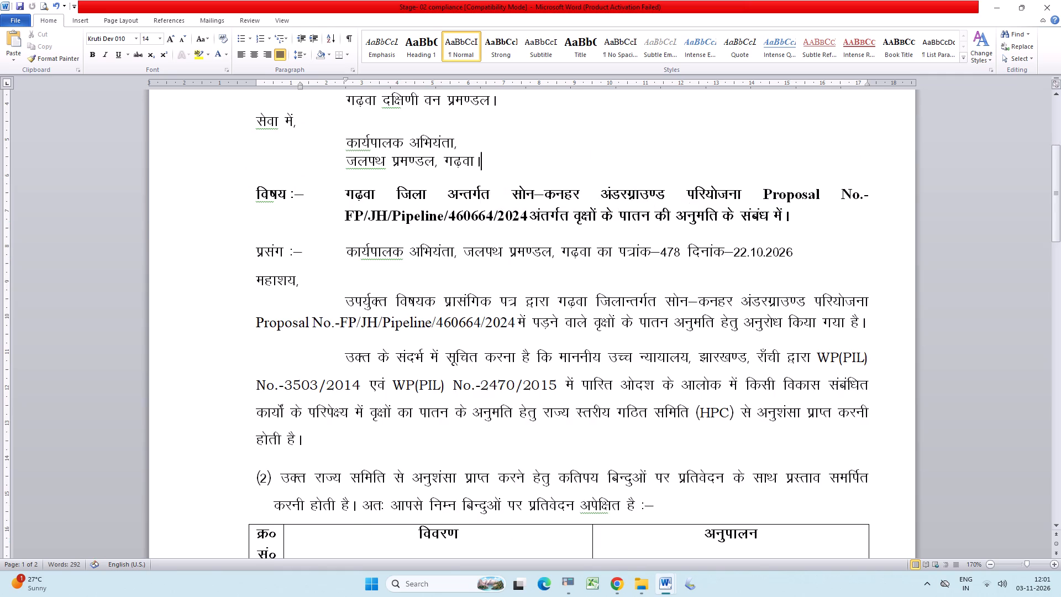
{"action": "scroll", "coordinate": [677, 356], "scroll_direction": "down", "scroll_amount": 1}
{"action": "scroll", "coordinate": [679, 356], "scroll_direction": "up", "scroll_amount": 1}
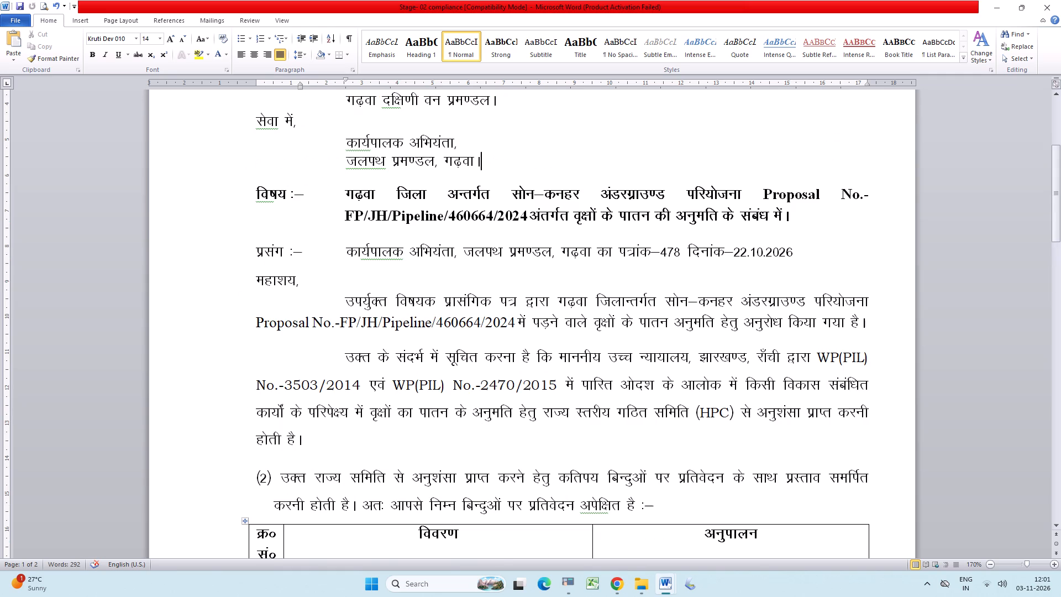
{"action": "scroll", "coordinate": [809, 338], "scroll_direction": "down", "scroll_amount": 4}
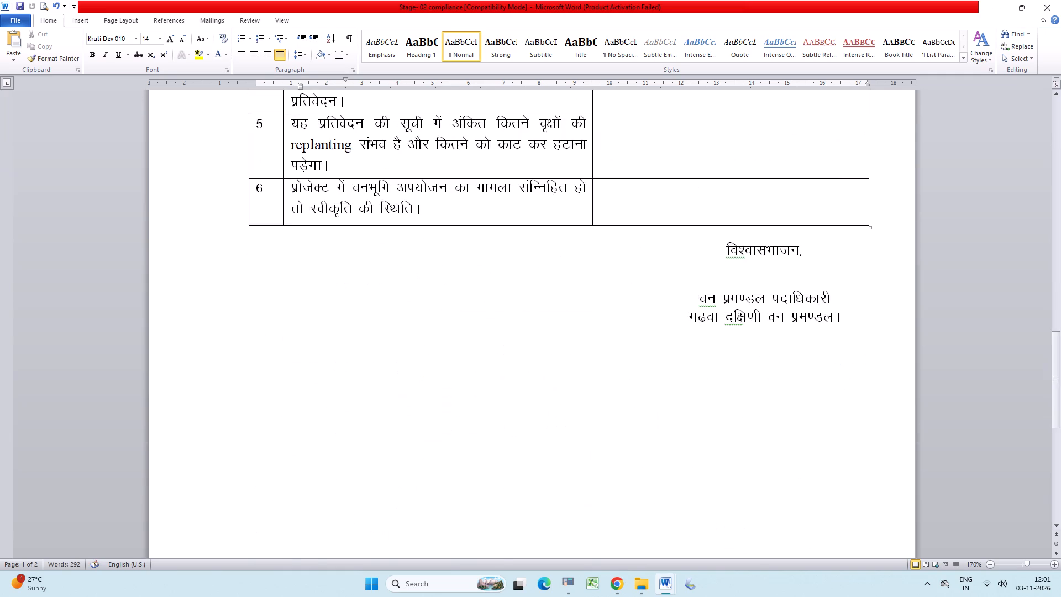
{"action": "scroll", "coordinate": [803, 369], "scroll_direction": "up", "scroll_amount": 1}
{"action": "left_click", "coordinate": [754, 498]}
{"action": "key", "text": "ctrl+s"}
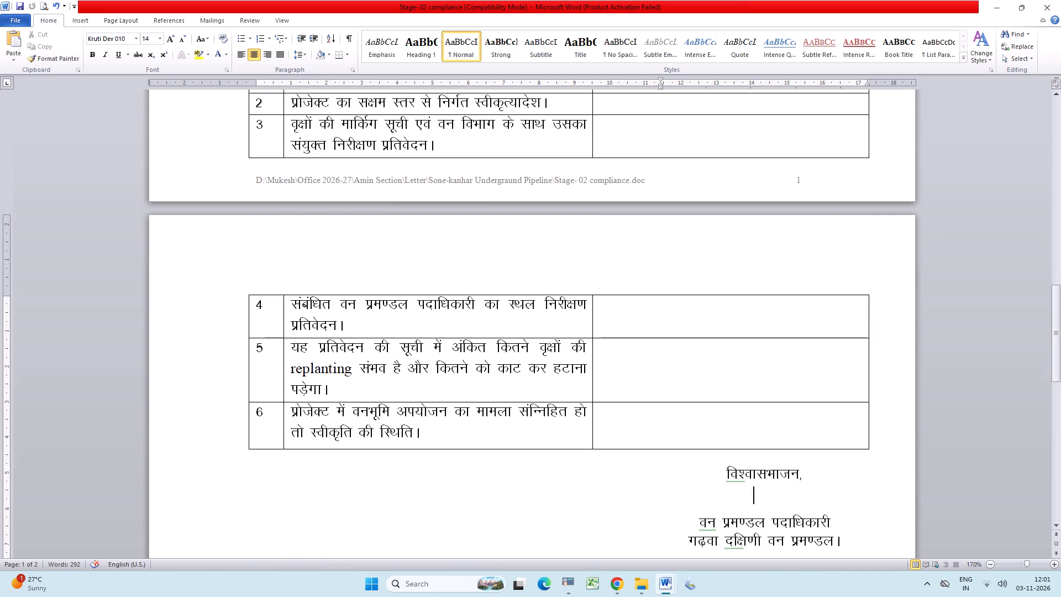
{"action": "key", "text": "ctrl+s"}
{"action": "key", "text": "ctrl+s"}
Widen the compliance table's serial-number column slightly by moving its border into the विवरण column.
{"action": "scroll", "coordinate": [662, 360], "scroll_direction": "up", "scroll_amount": 1}
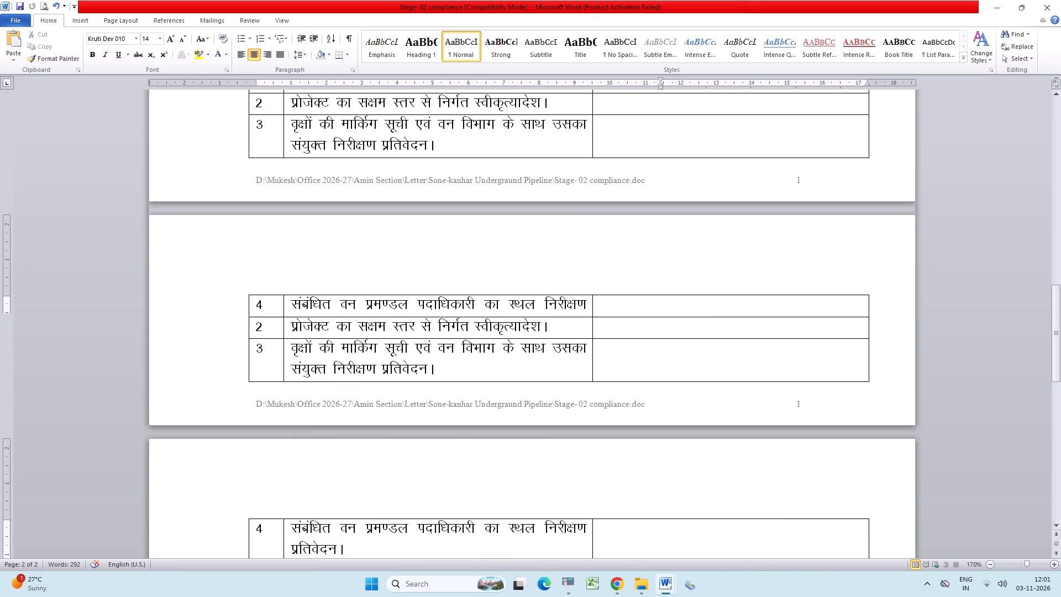
{"action": "scroll", "coordinate": [658, 354], "scroll_direction": "up", "scroll_amount": 2}
{"action": "scroll", "coordinate": [658, 350], "scroll_direction": "down", "scroll_amount": 1}
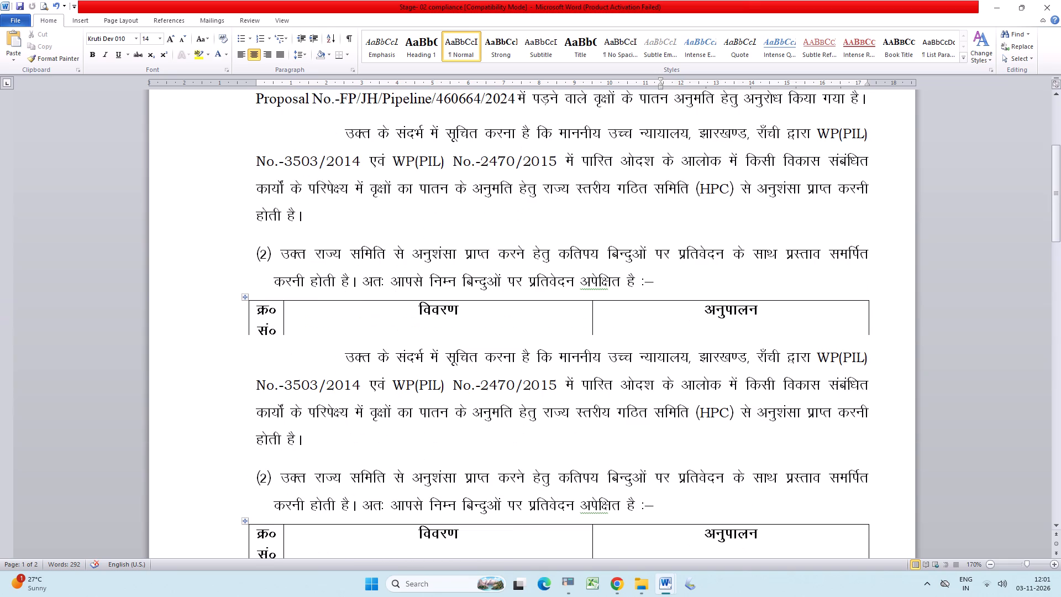
{"action": "left_click", "coordinate": [279, 317]}
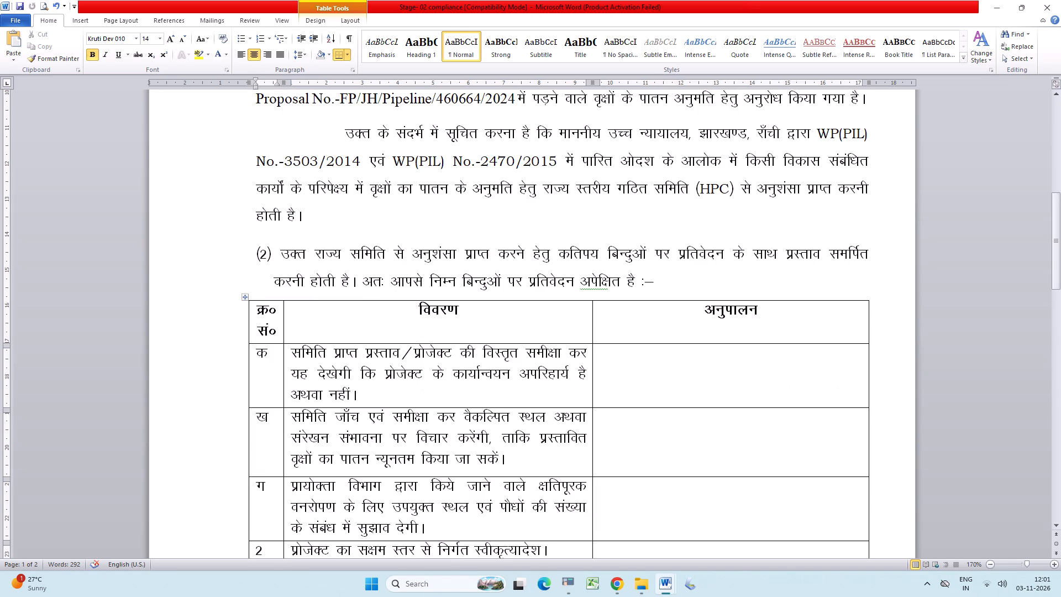
{"action": "left_click_drag", "start_coordinate": [282, 324], "coordinate": [291, 327]}
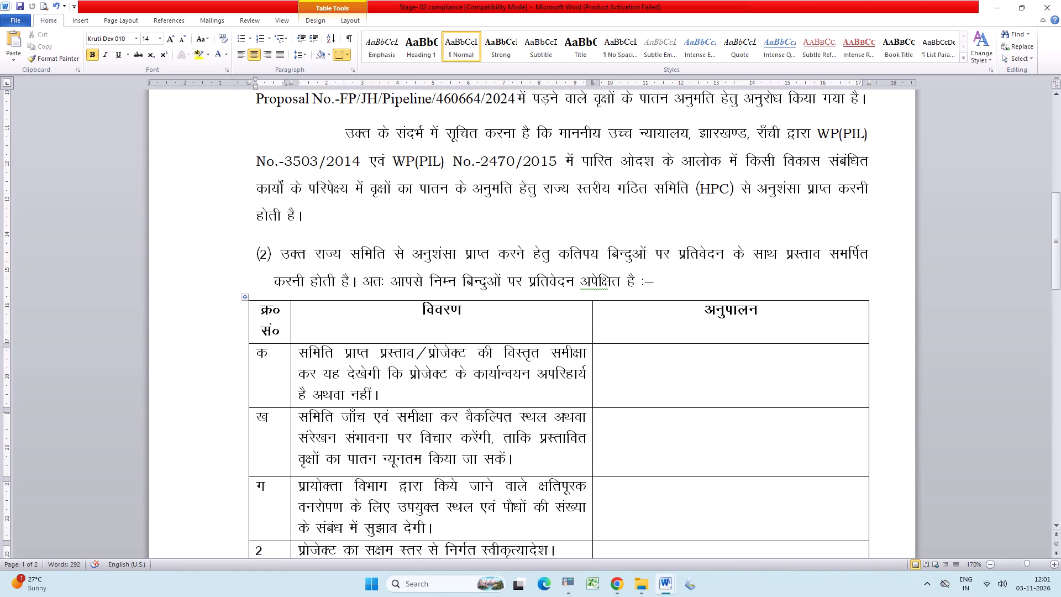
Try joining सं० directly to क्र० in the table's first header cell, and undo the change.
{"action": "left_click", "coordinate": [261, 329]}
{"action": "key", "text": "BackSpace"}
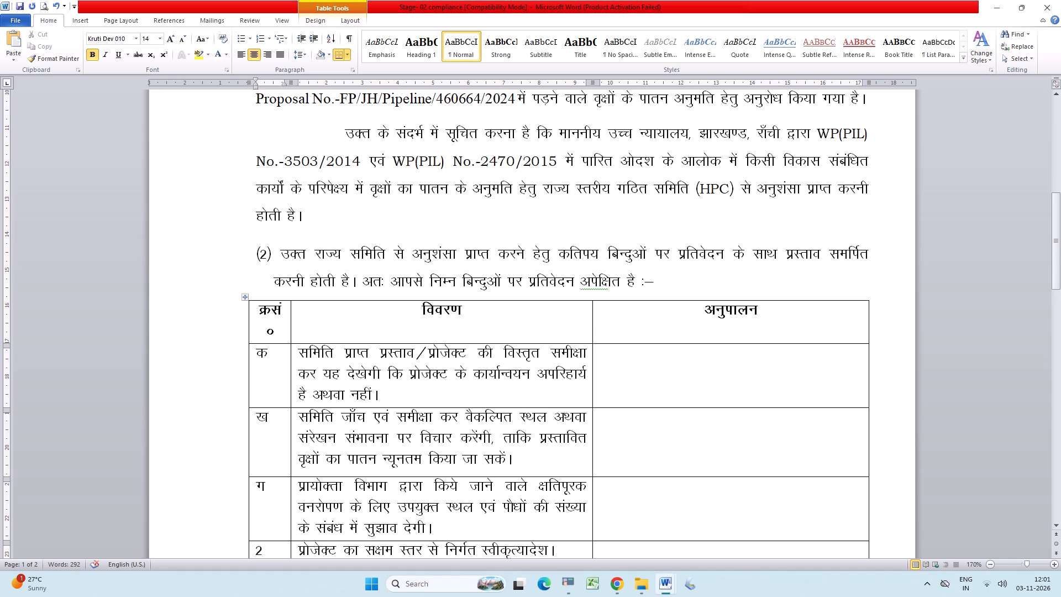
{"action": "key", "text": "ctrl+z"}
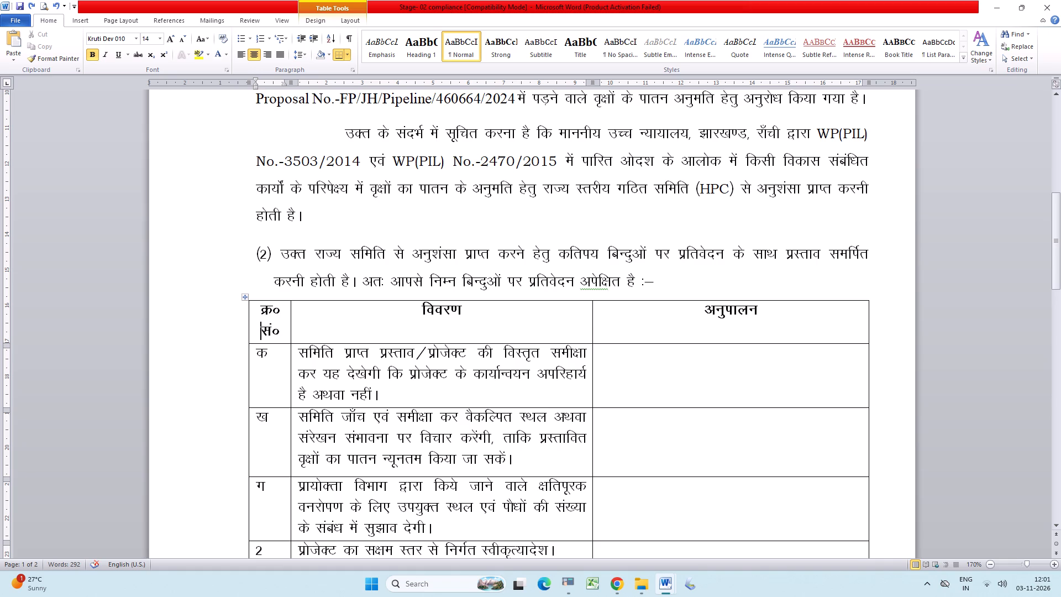
Widen the serial-number column further so the क्र०सं० heading fits on one line, and save the letter.
{"action": "left_click_drag", "start_coordinate": [291, 326], "coordinate": [299, 328]}
{"action": "left_click_drag", "start_coordinate": [299, 328], "coordinate": [302, 330]}
{"action": "left_click", "coordinate": [285, 347]}
{"action": "key", "text": "ctrl+s"}
{"action": "key", "text": "ctrl+s"}
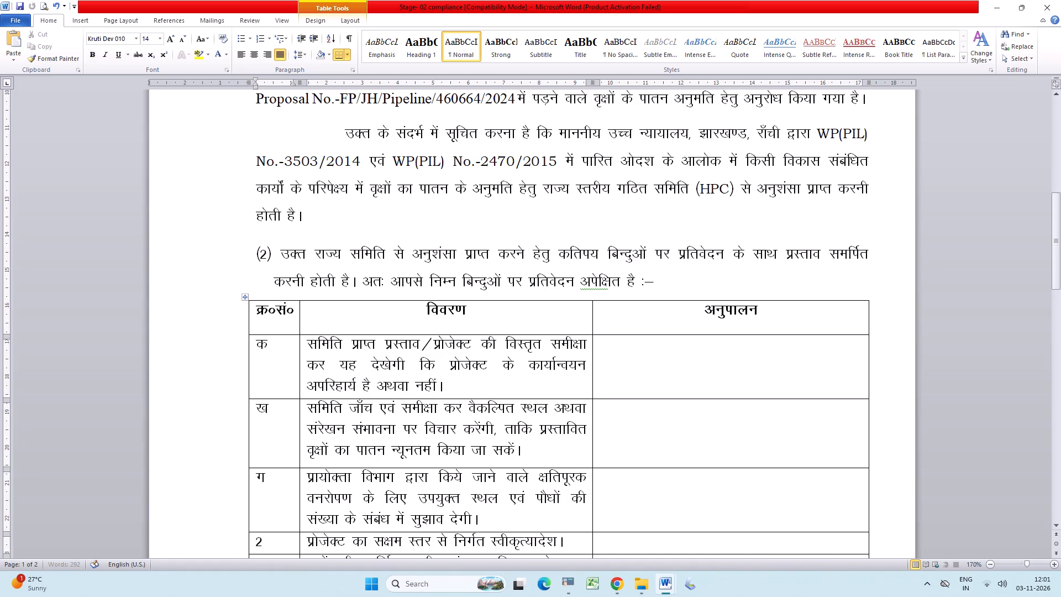
Centre the serial labels क, ख and ग in the first column of the compliance table.
{"action": "left_click_drag", "start_coordinate": [256, 343], "coordinate": [270, 483]}
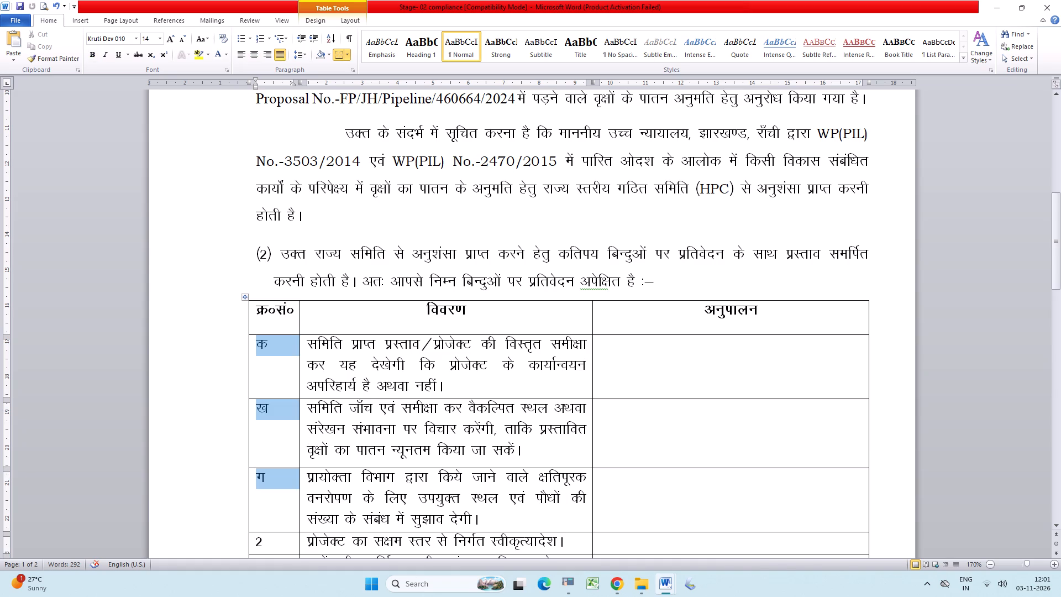
{"action": "left_click_drag", "start_coordinate": [270, 483], "coordinate": [269, 490]}
{"action": "key", "text": "ctrl+e"}
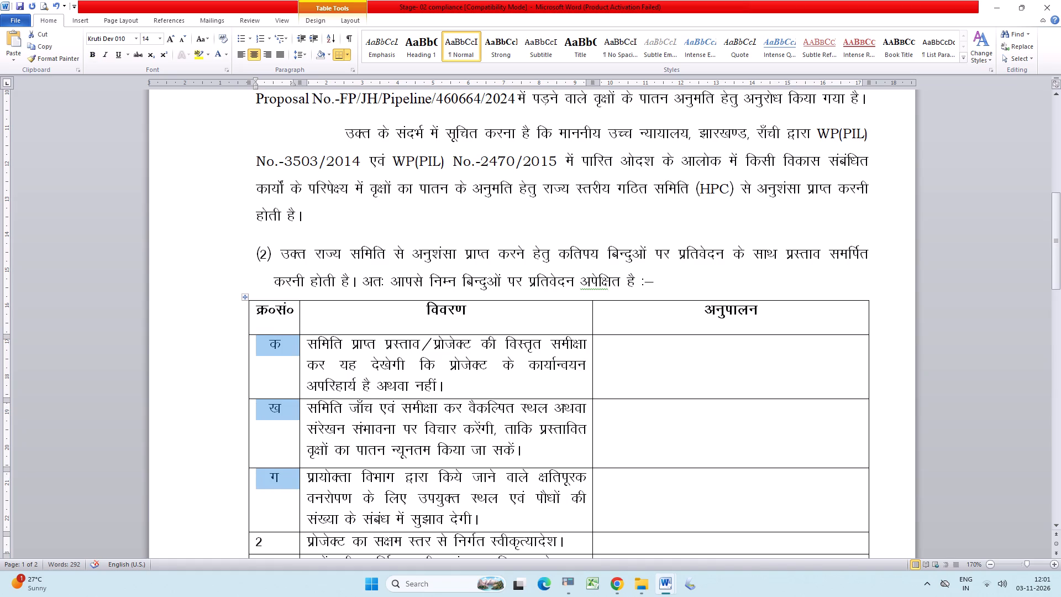
Prefix the serial label क with 1. as plain text, without automatic list numbering.
{"action": "left_click", "coordinate": [272, 353]}
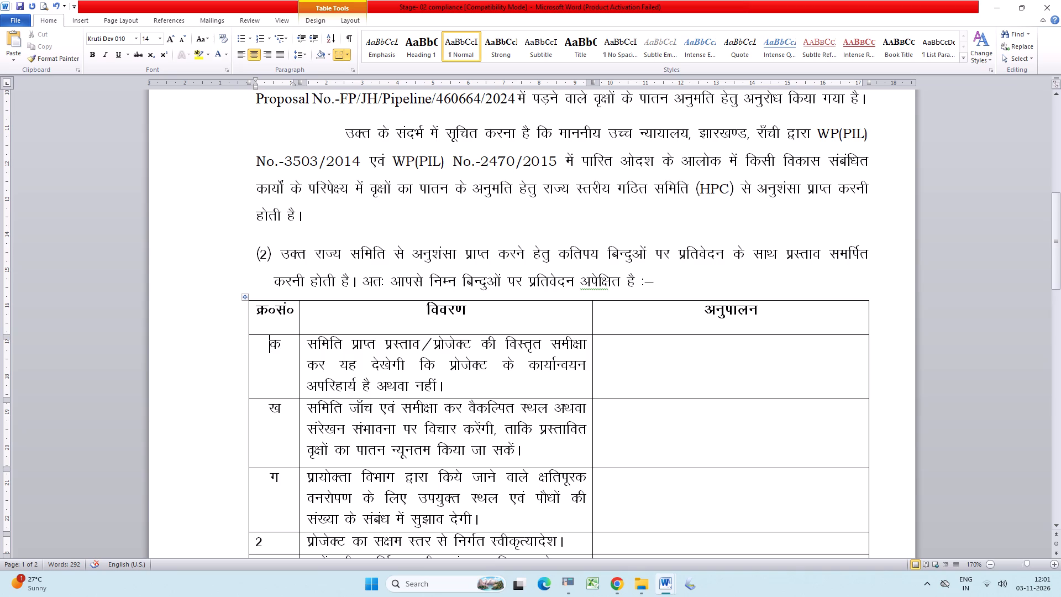
{"action": "left_click", "coordinate": [258, 345]}
{"action": "type", "text": "1-"}
{"action": "key", "text": "space"}
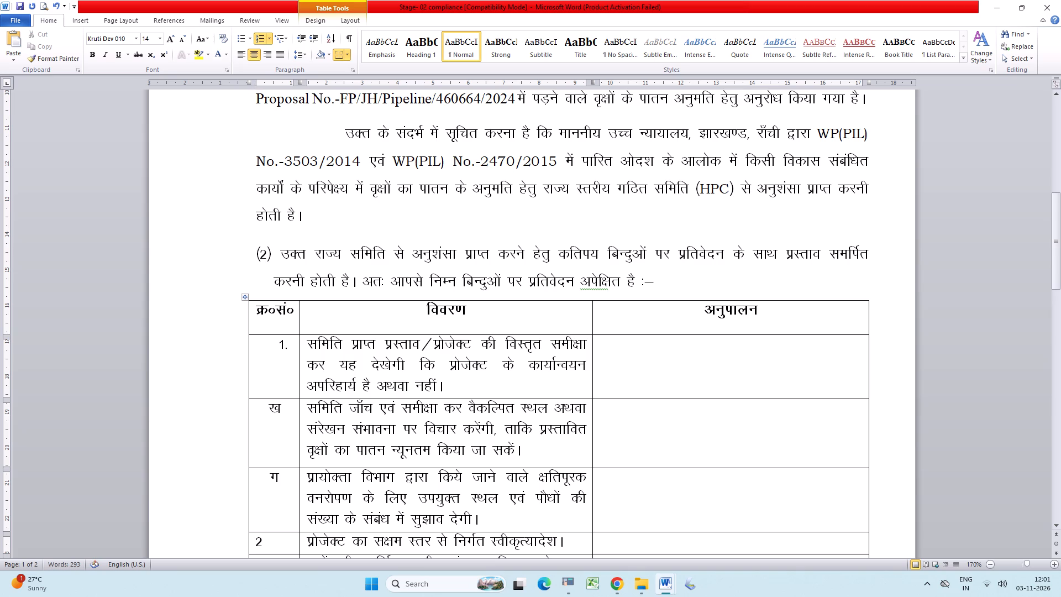
{"action": "key", "text": "ctrl+z"}
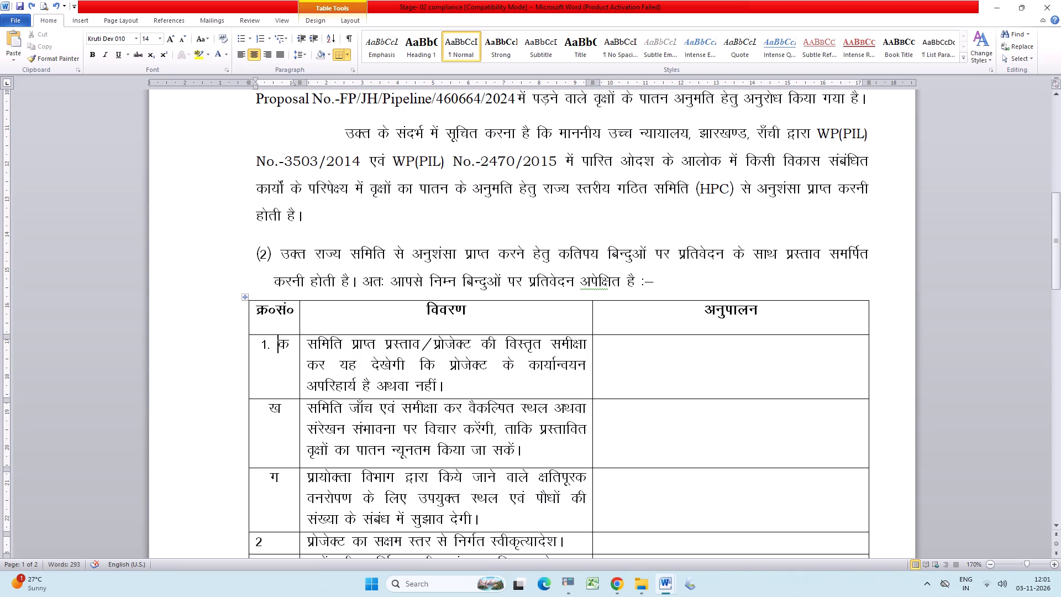
Enclose क in parentheses so the first row's serial label reads 1. (क).
{"action": "key", "text": "alt+0"}
{"action": "key", "text": "alt+1"}
{"action": "key", "text": "alt+8"}
{"action": "key", "text": "alt+8"}
{"action": "key", "text": "Right"}
{"action": "key", "text": "Right"}
{"action": "key", "text": "Right"}
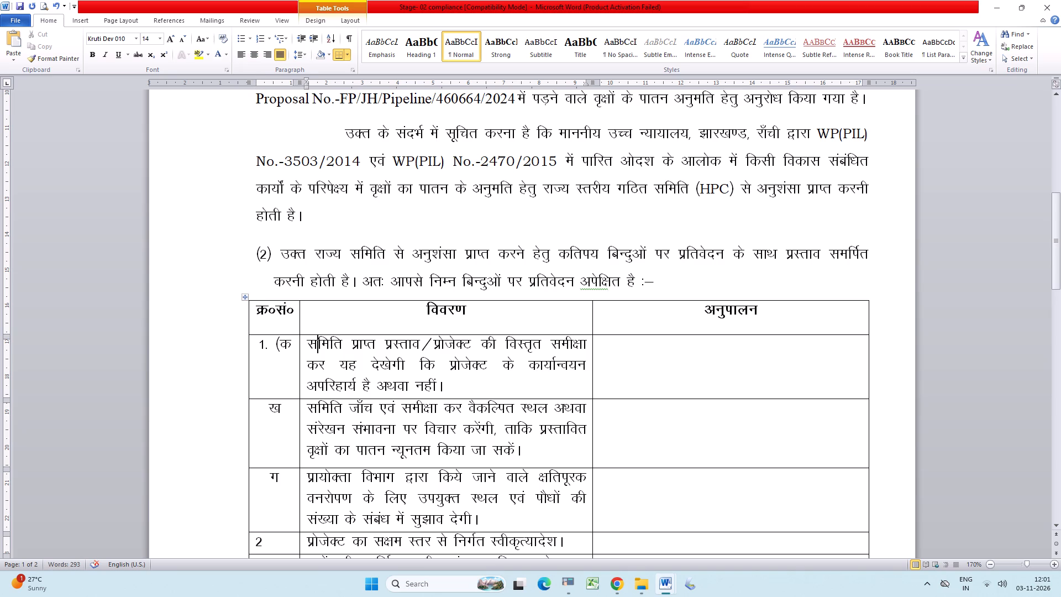
{"action": "key", "text": "Left"}
{"action": "key", "text": "Left"}
{"action": "key", "text": "alt+0"}
{"action": "key", "text": "alt+1"}
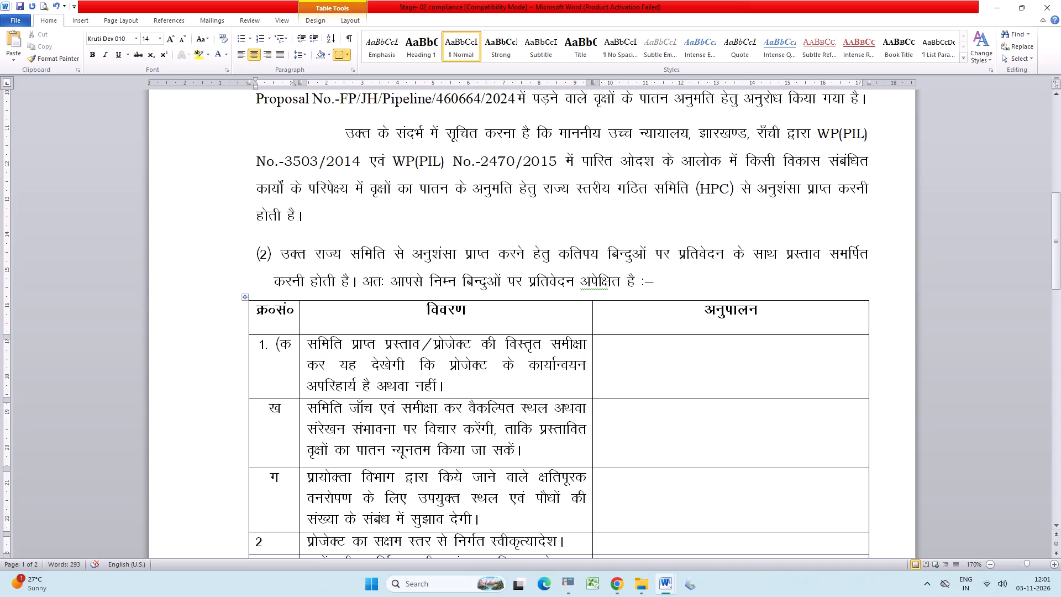
{"action": "key", "text": "alt+8"}
{"action": "key", "text": "alt+9"}
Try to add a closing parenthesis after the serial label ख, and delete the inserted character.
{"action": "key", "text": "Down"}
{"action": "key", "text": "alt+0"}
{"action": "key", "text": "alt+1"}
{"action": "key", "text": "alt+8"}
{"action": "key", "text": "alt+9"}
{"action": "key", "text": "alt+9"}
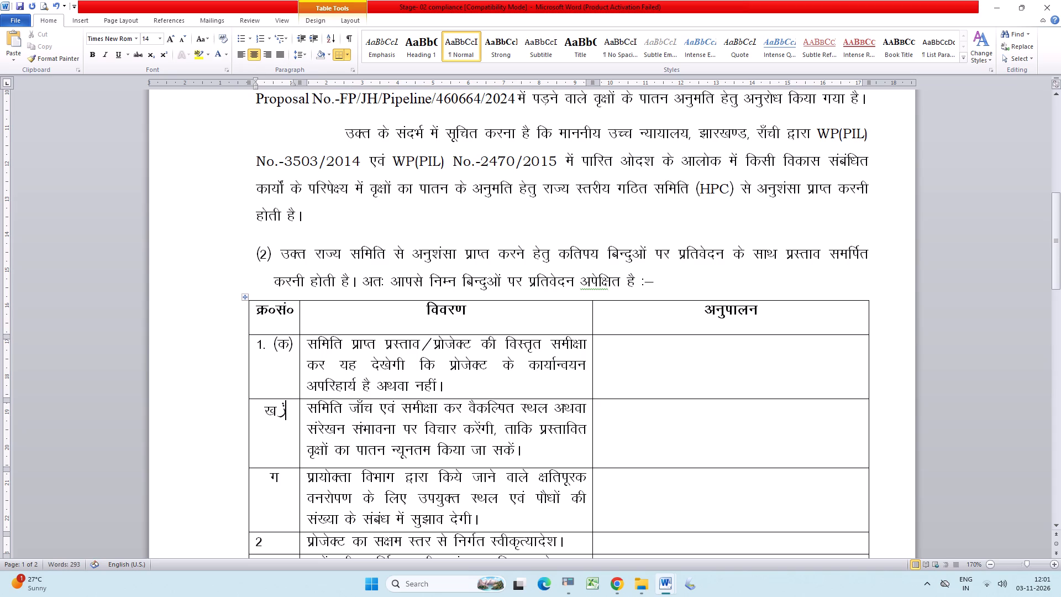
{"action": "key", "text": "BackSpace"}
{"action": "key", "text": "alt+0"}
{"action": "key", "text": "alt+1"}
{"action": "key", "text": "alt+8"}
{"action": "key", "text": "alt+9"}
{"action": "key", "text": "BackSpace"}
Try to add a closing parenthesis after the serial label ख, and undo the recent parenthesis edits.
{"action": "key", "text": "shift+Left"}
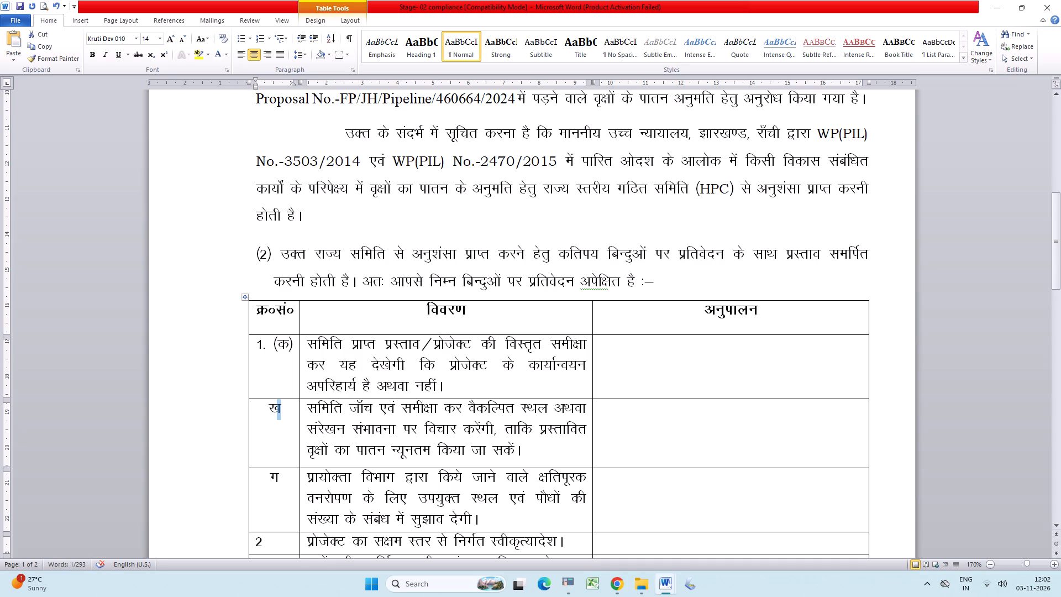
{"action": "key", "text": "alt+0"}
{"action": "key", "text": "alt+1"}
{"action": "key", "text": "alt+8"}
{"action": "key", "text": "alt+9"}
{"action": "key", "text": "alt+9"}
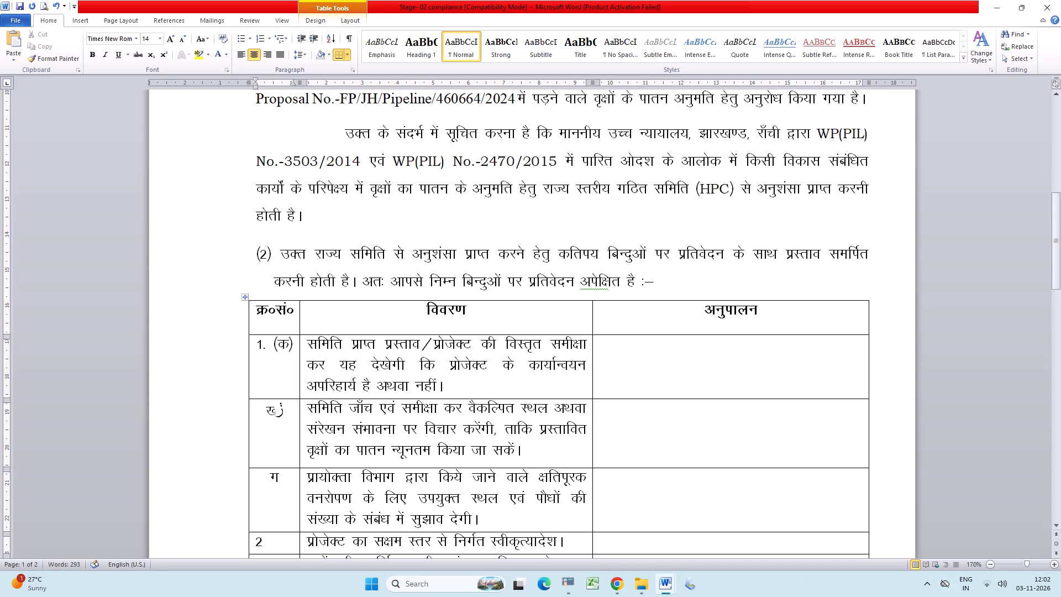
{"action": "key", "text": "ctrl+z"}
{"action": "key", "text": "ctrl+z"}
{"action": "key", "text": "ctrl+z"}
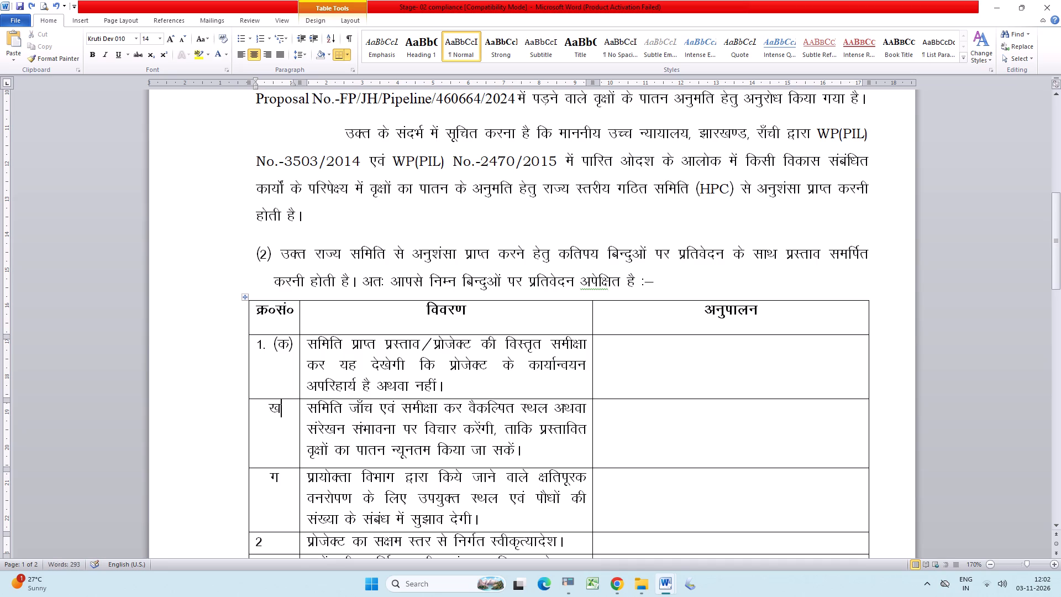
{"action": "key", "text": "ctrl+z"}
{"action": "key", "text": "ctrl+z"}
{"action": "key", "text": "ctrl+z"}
Restore the closing parenthesis after क so the first row's serial label reads 1. (क).
{"action": "key", "text": "alt+0"}
{"action": "key", "text": "alt+1"}
{"action": "key", "text": "alt+8"}
{"action": "key", "text": "alt+9"}
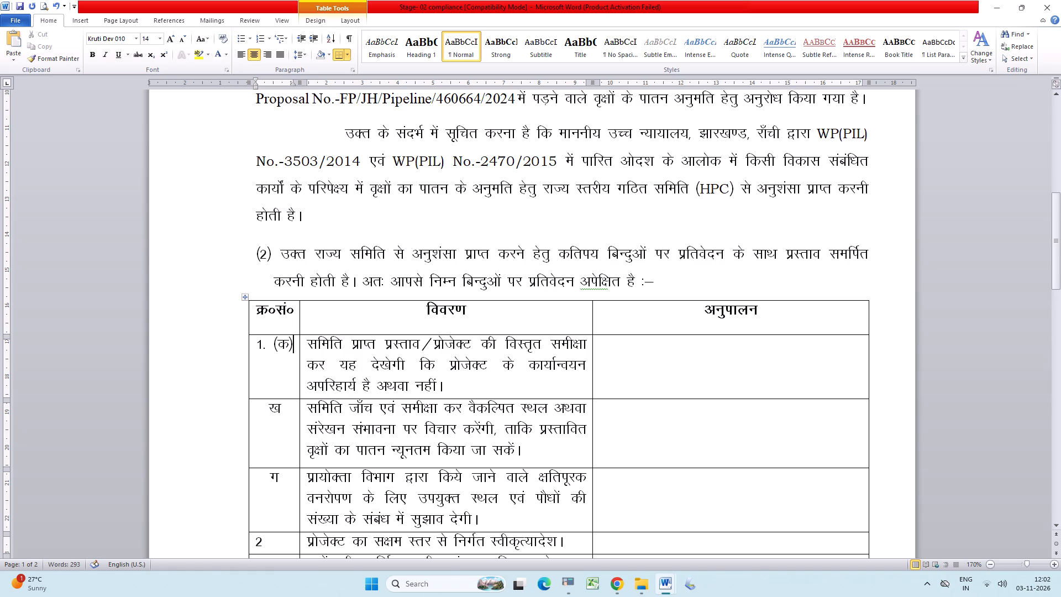
Enclose the second row's serial label ख in parentheses so it reads (ख).
{"action": "key", "text": "Down"}
{"action": "key", "text": "alt+0"}
{"action": "key", "text": "alt+1"}
{"action": "key", "text": "alt+8"}
{"action": "key", "text": "alt+9"}
{"action": "key", "text": "Left"}
{"action": "key", "text": "Left"}
{"action": "key", "text": "Left"}
{"action": "key", "text": "alt+0"}
{"action": "key", "text": "alt+1"}
{"action": "key", "text": "alt+8"}
{"action": "key", "text": "alt+8"}
{"action": "key", "text": "Left"}
{"action": "key", "text": "alt+0"}
{"action": "key", "text": "alt+1"}
{"action": "key", "text": "alt+8"}
{"action": "key", "text": "alt+8"}
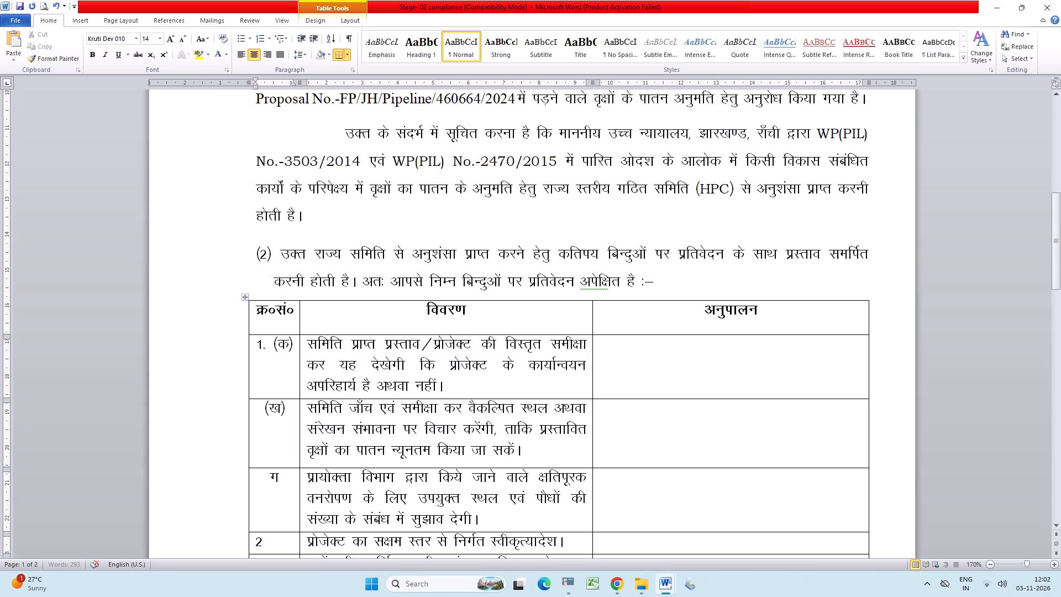
Enclose the third row's serial label ग in parentheses so it reads (ग), and save the document.
{"action": "key", "text": "Down"}
{"action": "key", "text": "alt+0"}
{"action": "key", "text": "alt+1"}
{"action": "key", "text": "alt+8"}
{"action": "key", "text": "alt+8"}
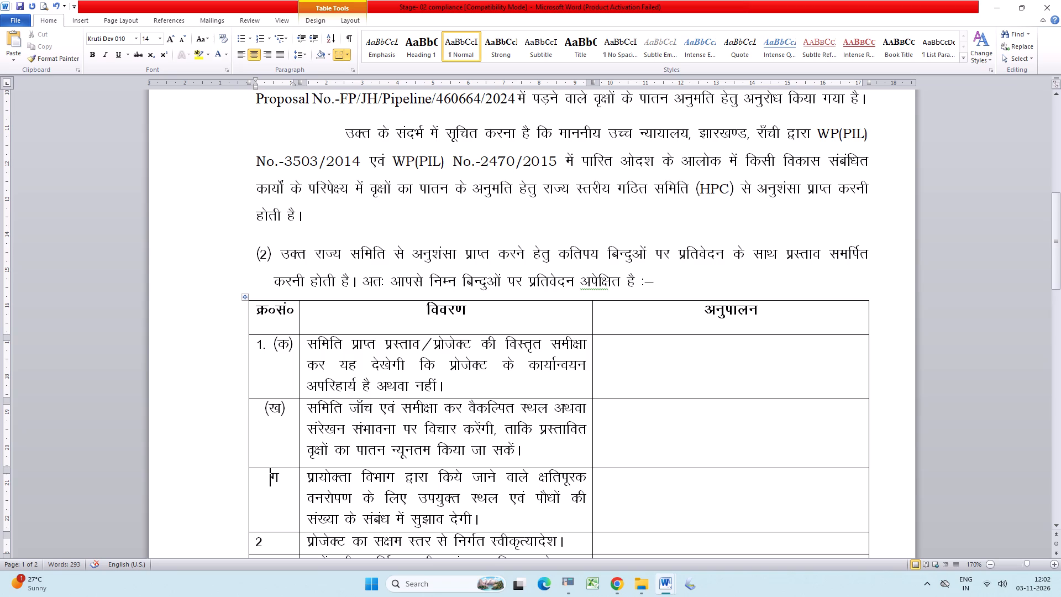
{"action": "key", "text": "Right"}
{"action": "key", "text": "alt+0"}
{"action": "key", "text": "alt+1"}
{"action": "key", "text": "alt+8"}
{"action": "key", "text": "alt+9"}
{"action": "key", "text": "ctrl+s"}
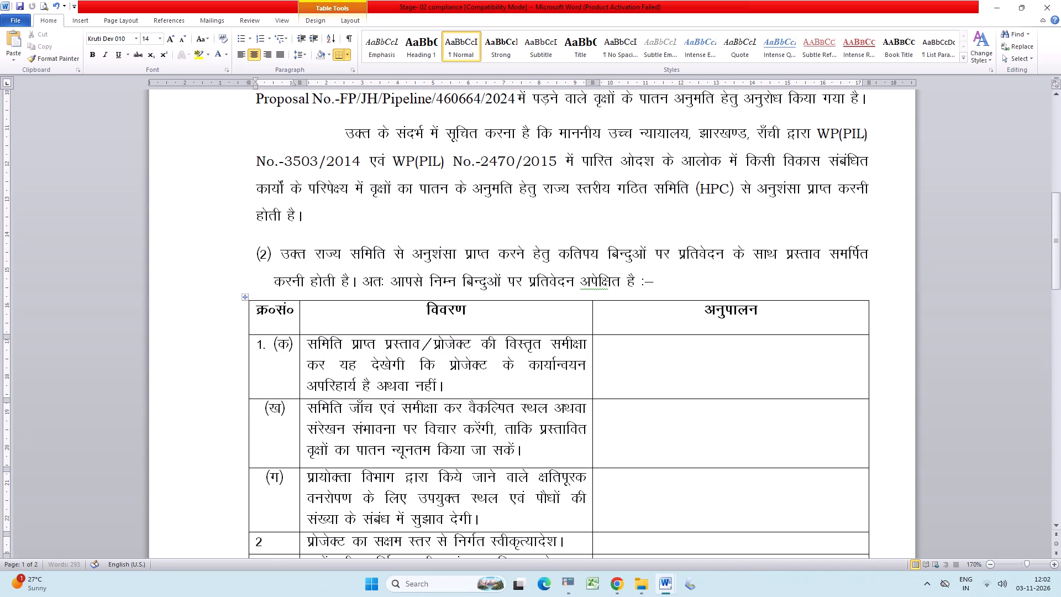
Add a full stop after each of the serial numbers 2 to 6 in the compliance table.
{"action": "left_click", "coordinate": [268, 537]}
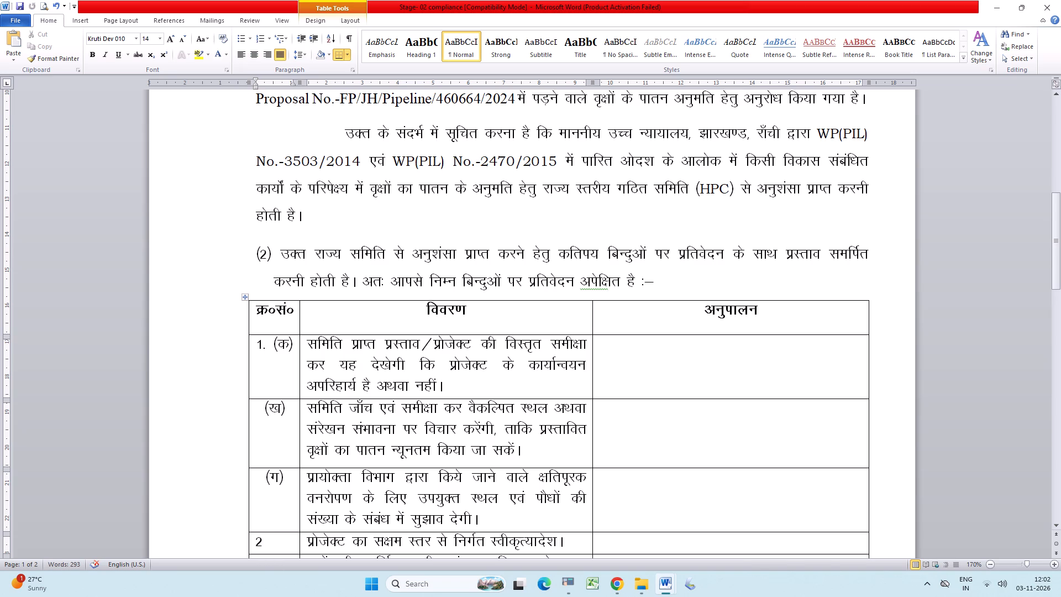
{"action": "key", "text": "period"}
{"action": "key", "text": "BackSpace"}
{"action": "key", "text": "minus"}
{"action": "key", "text": "Down"}
{"action": "key", "text": "minus"}
{"action": "key", "text": "Down"}
{"action": "key", "text": "minus"}
{"action": "key", "text": "Down"}
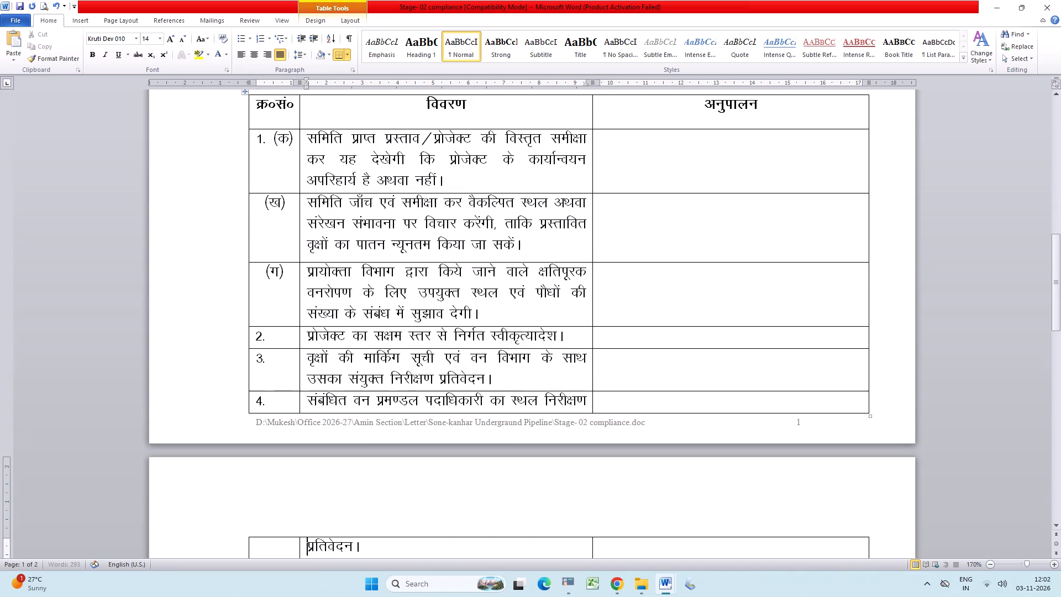
{"action": "key", "text": "Down"}
{"action": "key", "text": "minus"}
{"action": "key", "text": "Down"}
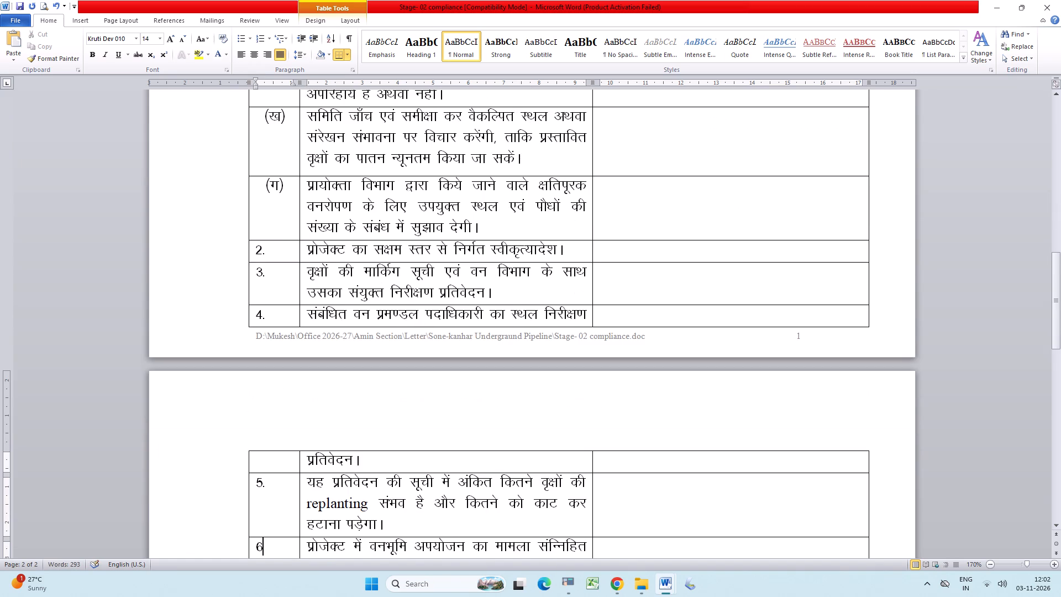
{"action": "key", "text": "minus"}
{"action": "key", "text": "Down"}
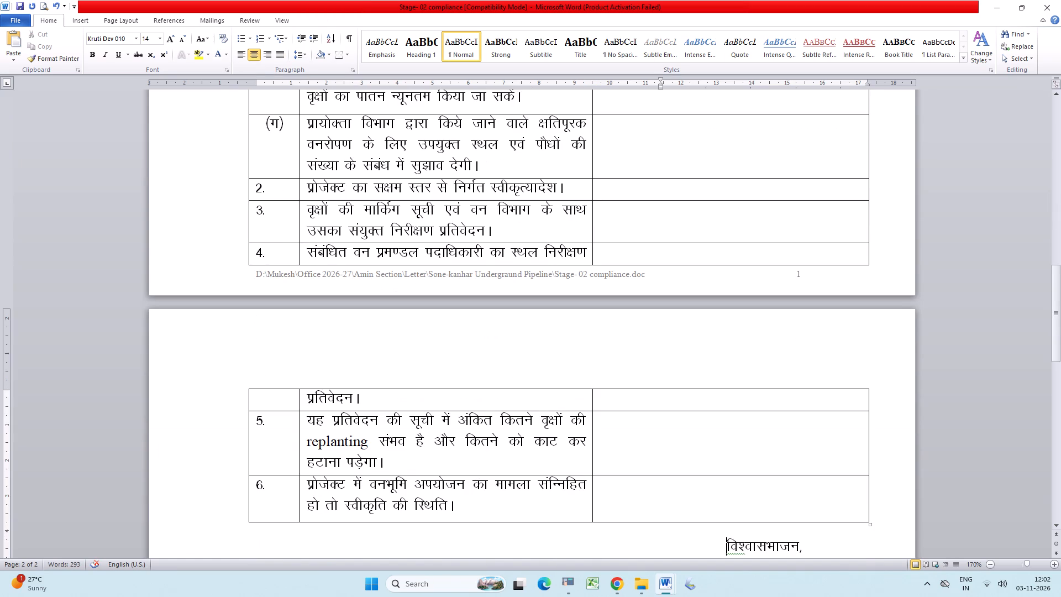
Centre the serial labels from 1. (क) through 6. in the table's first column, and save the document.
{"action": "scroll", "coordinate": [254, 443], "scroll_direction": "up", "scroll_amount": 1}
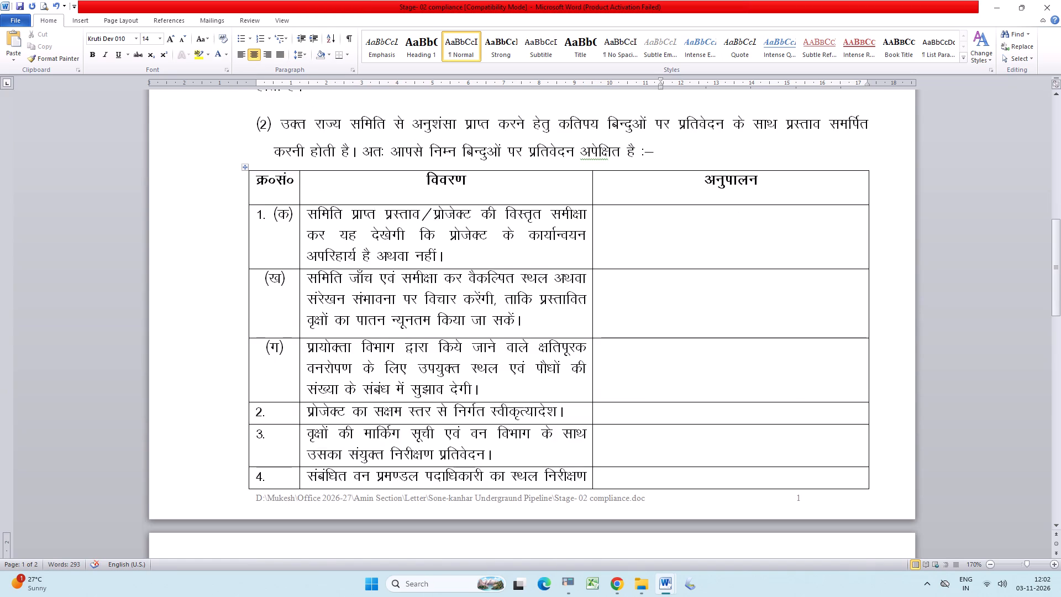
{"action": "left_click_drag", "start_coordinate": [259, 212], "coordinate": [268, 432]}
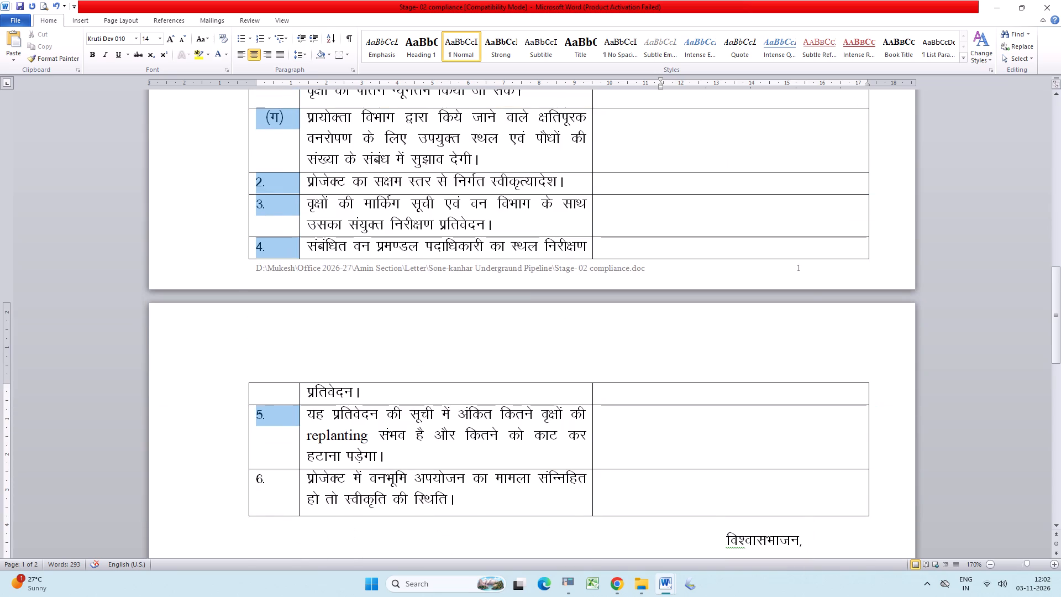
{"action": "left_click_drag", "start_coordinate": [268, 432], "coordinate": [270, 480]}
{"action": "key", "text": "ctrl+e"}
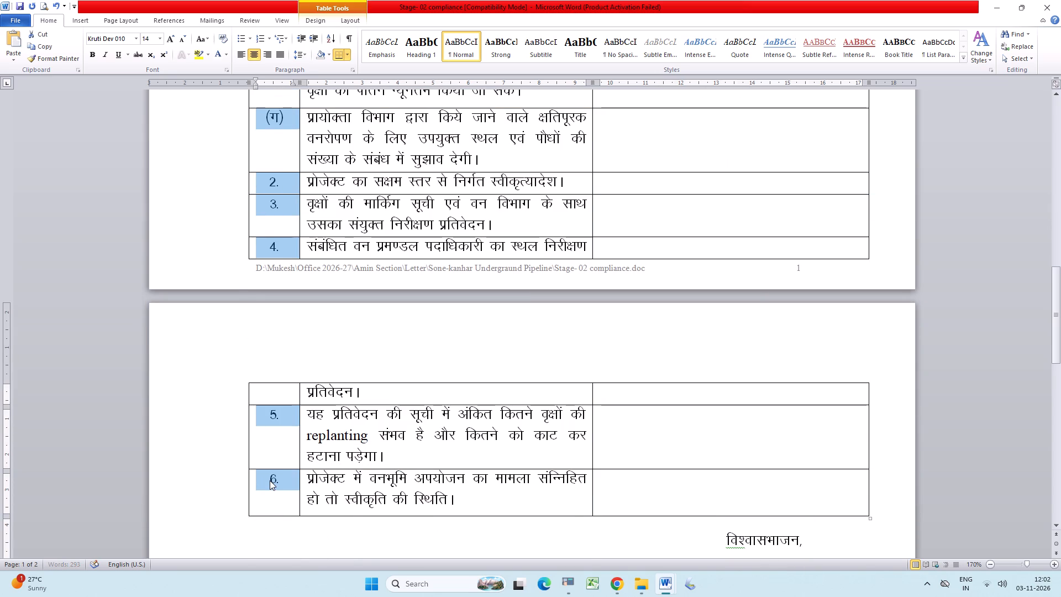
{"action": "key", "text": "ctrl+s"}
{"action": "key", "text": "ctrl+s"}
{"action": "key", "text": "ctrl+s"}
{"action": "left_click", "coordinate": [461, 294]}
{"action": "left_click", "coordinate": [477, 253]}
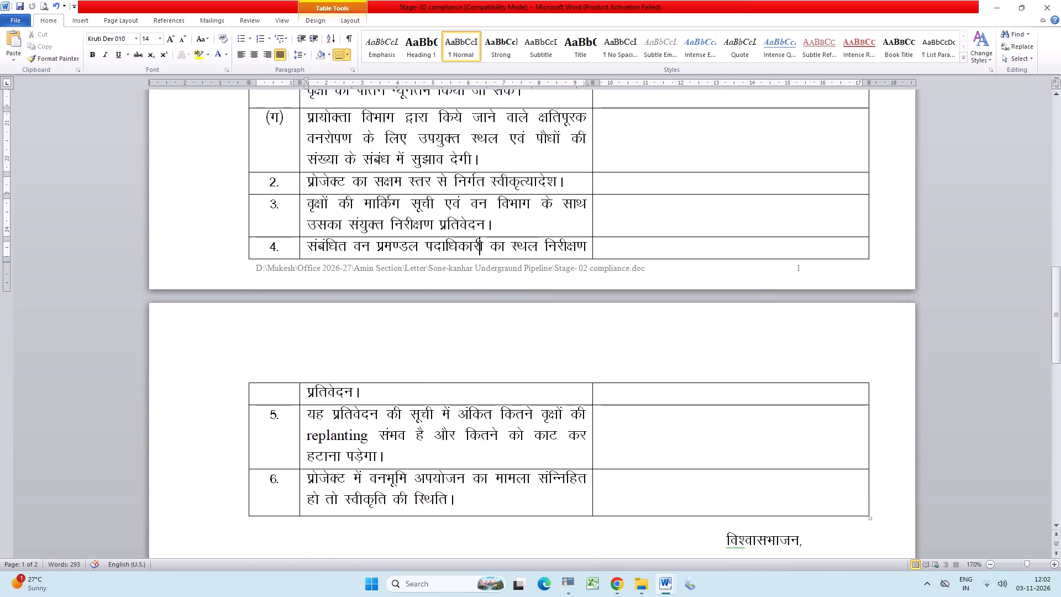
Stretch the letterhead picture on the first page slightly taller at its upper and lower edges.
{"action": "scroll", "coordinate": [532, 304], "scroll_direction": "up", "scroll_amount": 1}
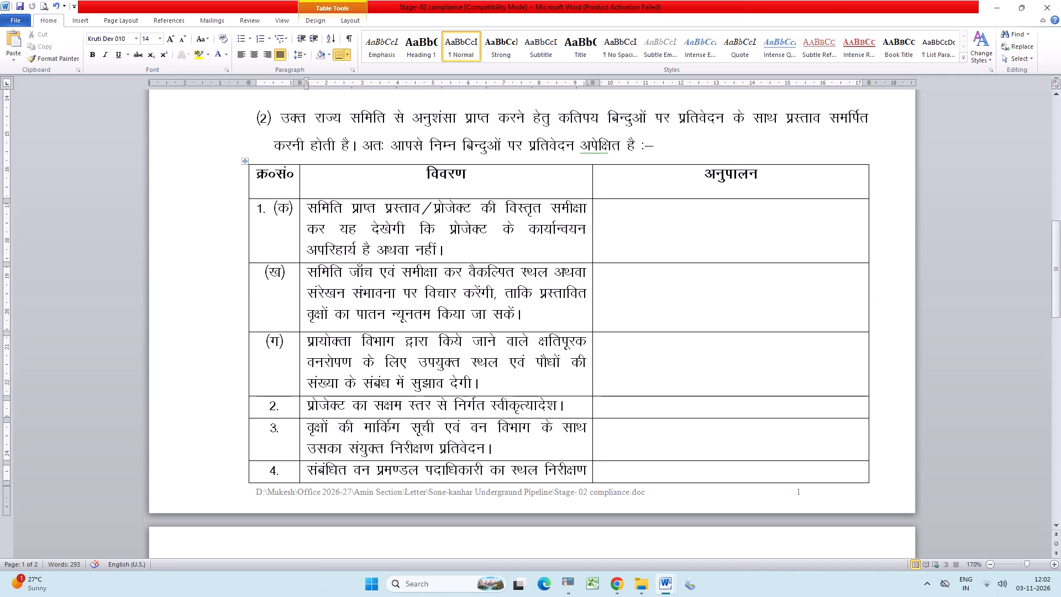
{"action": "scroll", "coordinate": [454, 322], "scroll_direction": "up", "scroll_amount": 2}
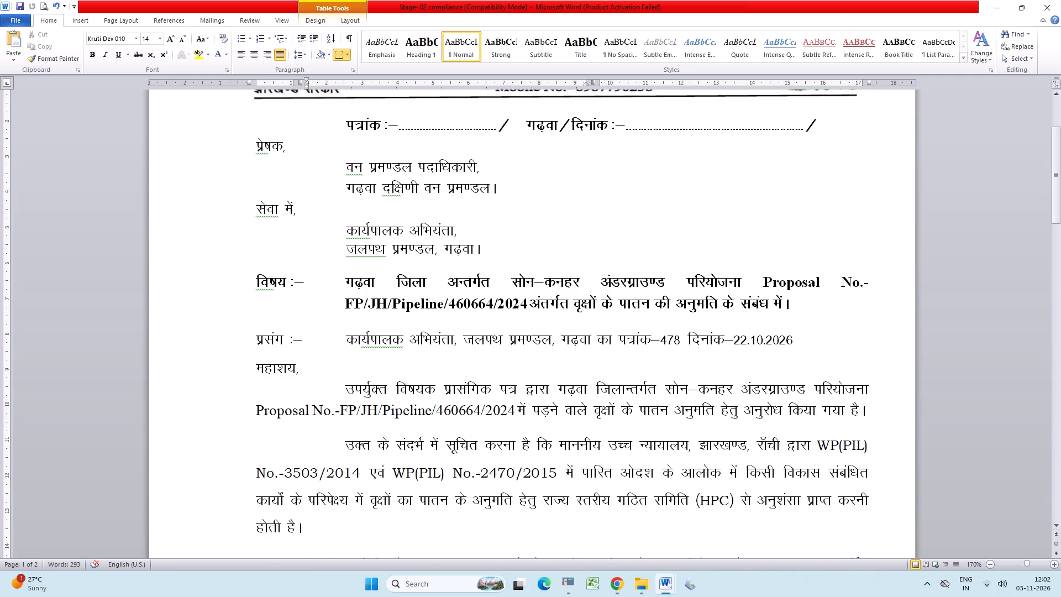
{"action": "left_click", "coordinate": [433, 370]}
{"action": "left_click", "coordinate": [432, 330]}
{"action": "left_click", "coordinate": [508, 302]}
{"action": "scroll", "coordinate": [508, 302], "scroll_direction": "up", "scroll_amount": 1}
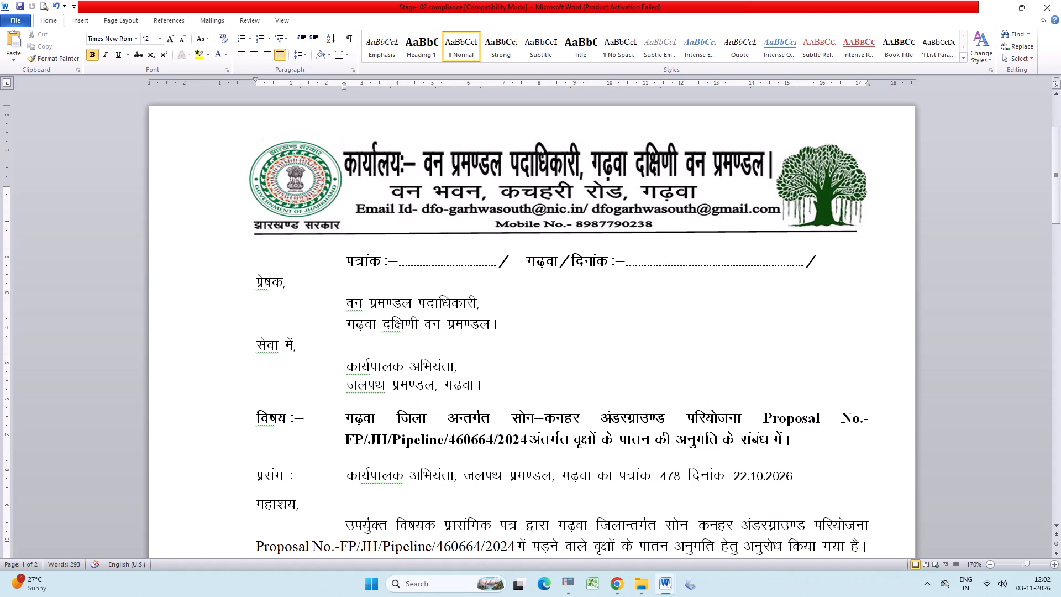
{"action": "left_click", "coordinate": [500, 221]}
{"action": "left_click_drag", "start_coordinate": [556, 137], "coordinate": [557, 121]}
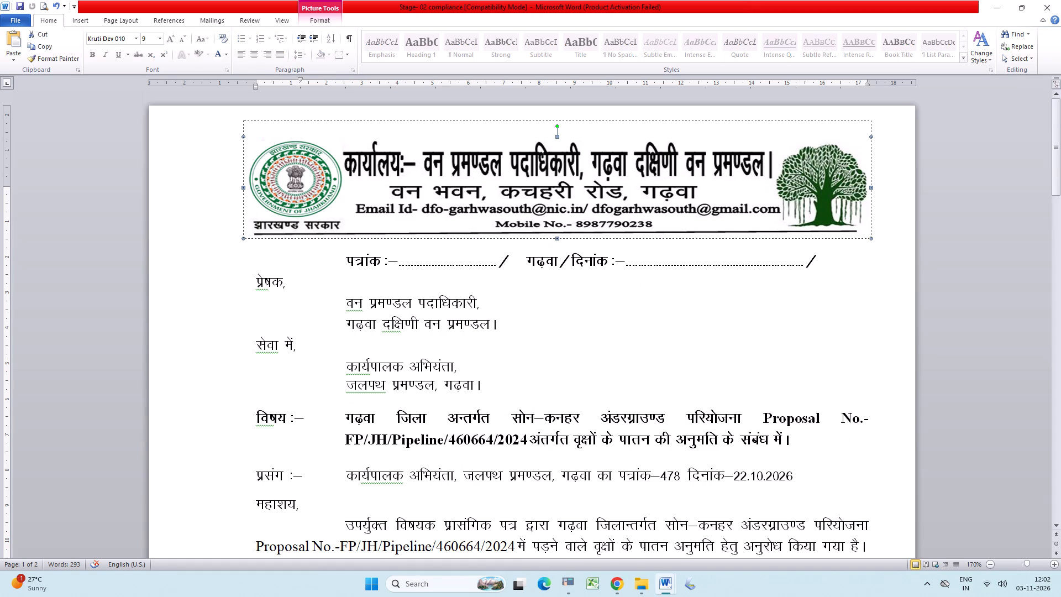
{"action": "left_click_drag", "start_coordinate": [557, 121], "coordinate": [555, 117]}
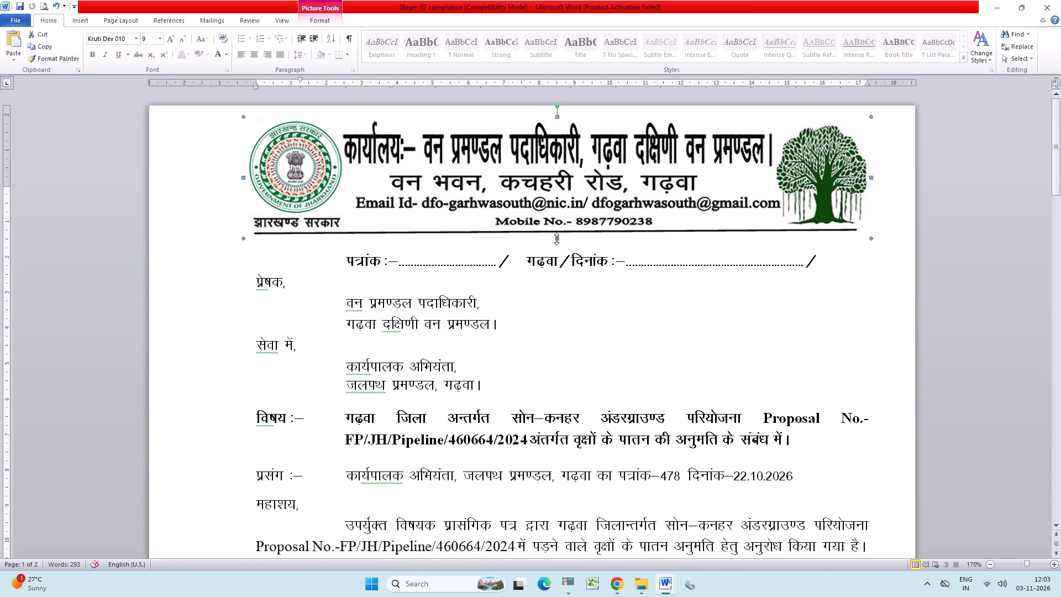
{"action": "left_click", "coordinate": [556, 239]}
Move the letterhead picture slightly lower on the first page.
{"action": "left_click_drag", "start_coordinate": [505, 197], "coordinate": [507, 218]}
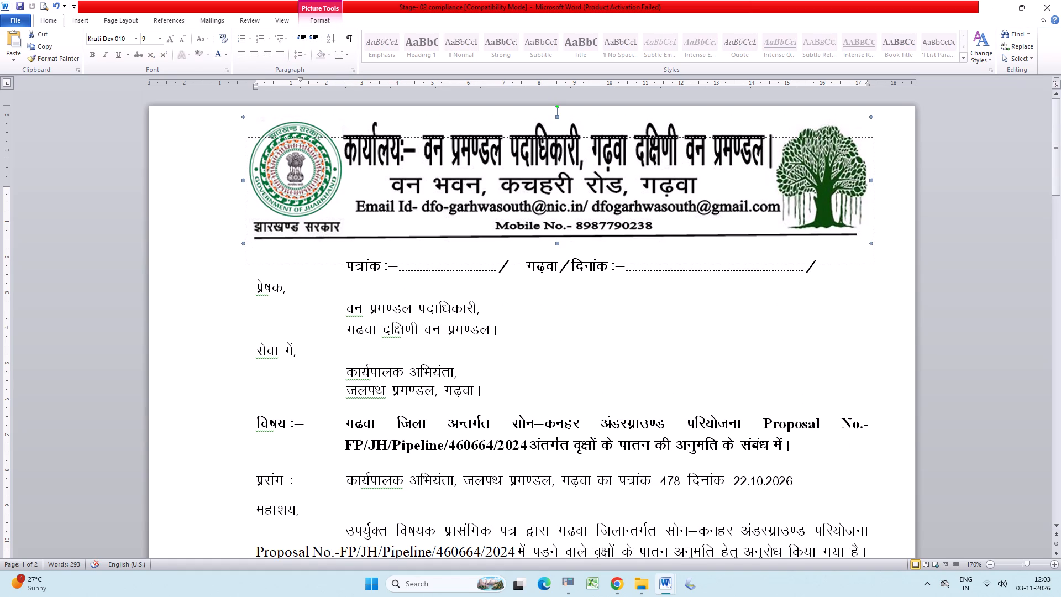
{"action": "left_click_drag", "start_coordinate": [507, 218], "coordinate": [507, 218]}
Raise the footer to 1.16 cm from the bottom of the page, leave footer editing, and save the document.
{"action": "scroll", "coordinate": [496, 327], "scroll_direction": "down", "scroll_amount": 4}
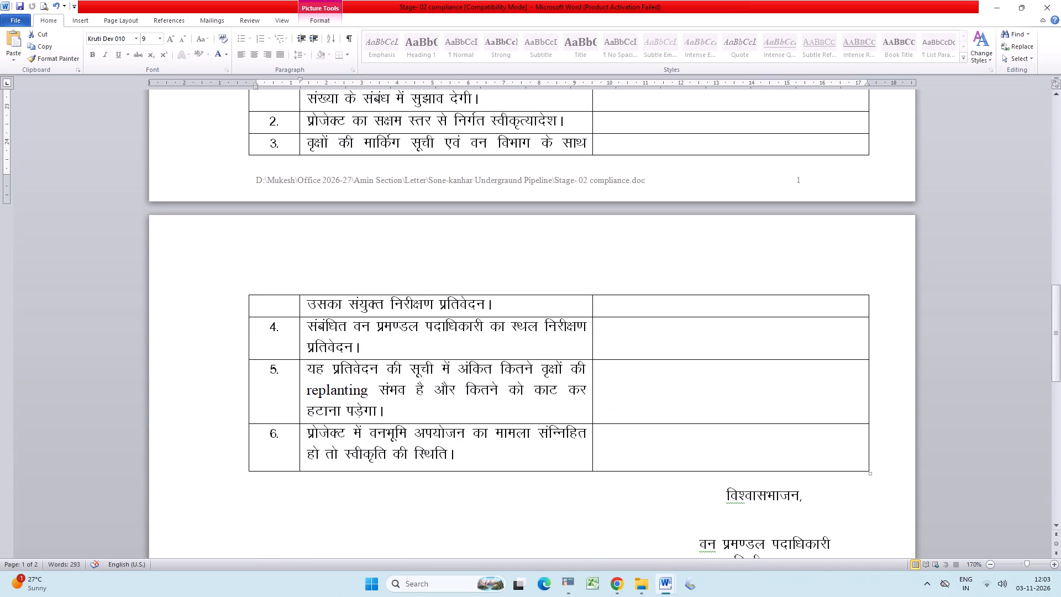
{"action": "double_click", "coordinate": [524, 180]}
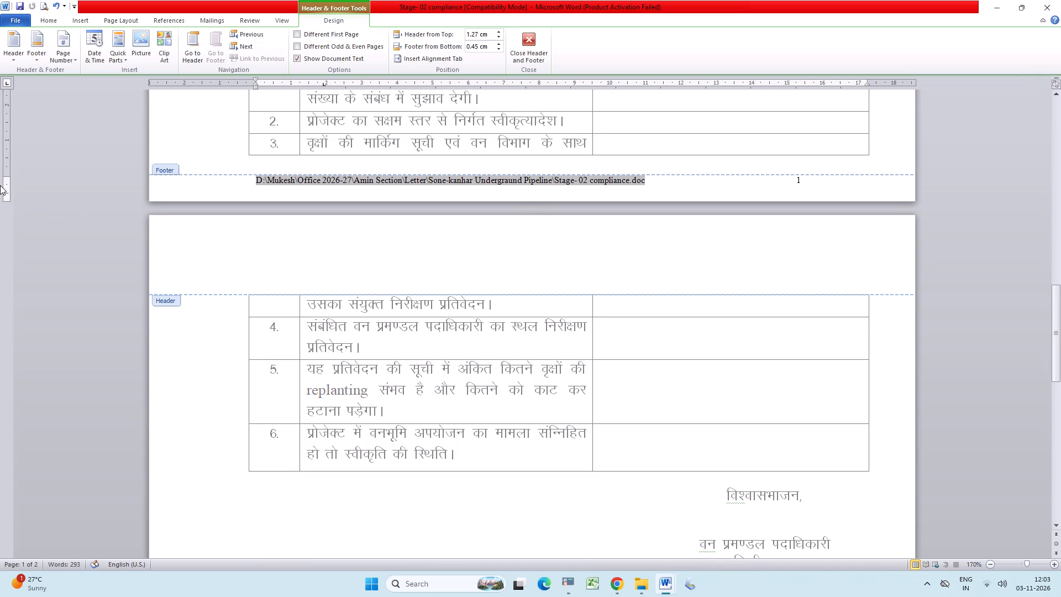
{"action": "left_click_drag", "start_coordinate": [4, 177], "coordinate": [7, 155]}
{"action": "left_click_drag", "start_coordinate": [7, 155], "coordinate": [7, 140]}
{"action": "left_click_drag", "start_coordinate": [7, 146], "coordinate": [10, 156]}
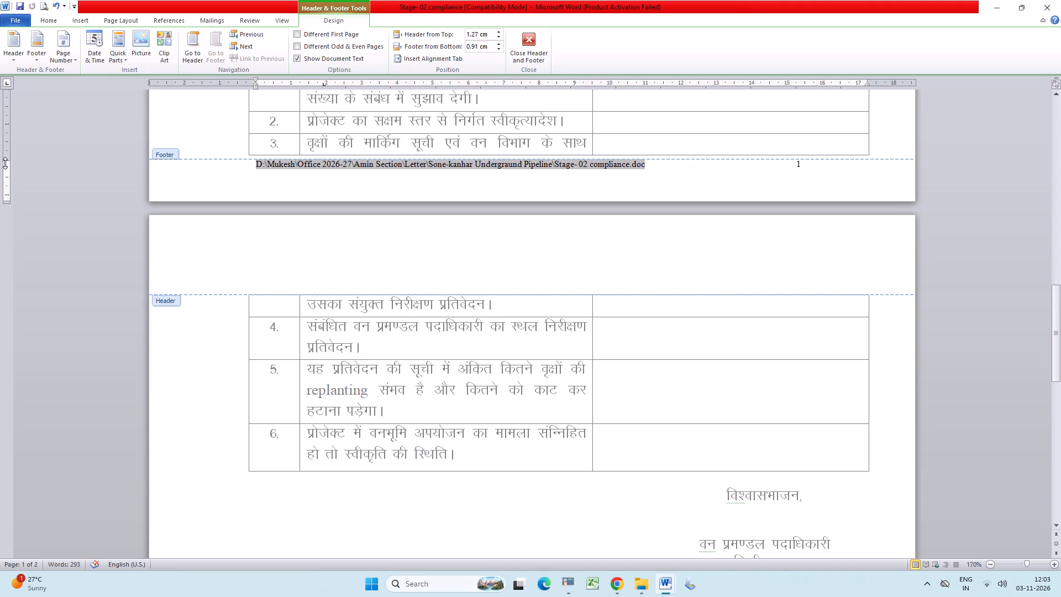
{"action": "left_click_drag", "start_coordinate": [5, 163], "coordinate": [6, 150]}
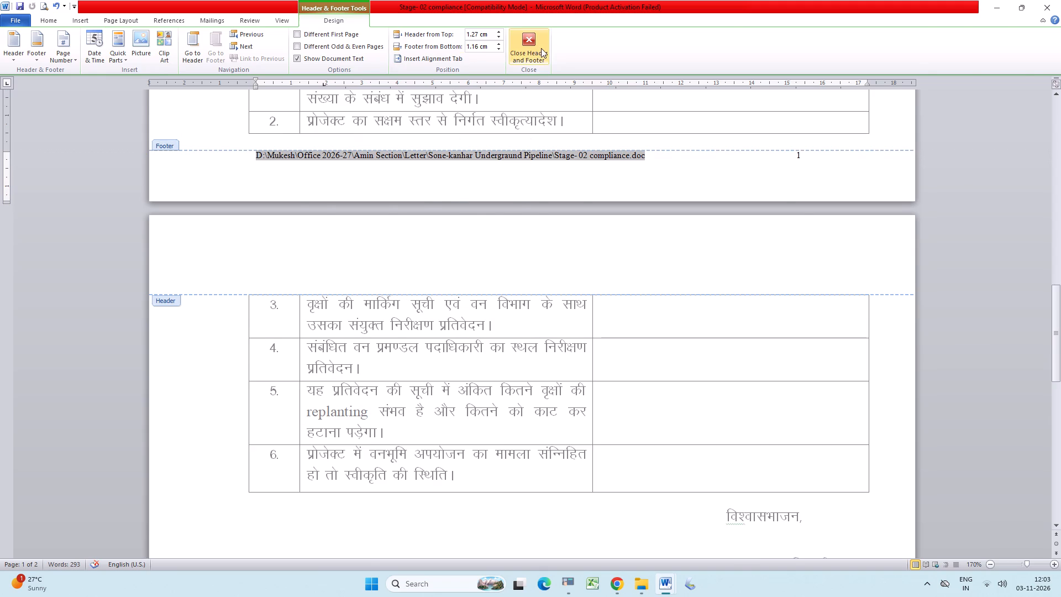
{"action": "left_click", "coordinate": [541, 48]}
{"action": "key", "text": "ctrl+s"}
{"action": "key", "text": "ctrl+s"}
{"action": "key", "text": "ctrl+s"}
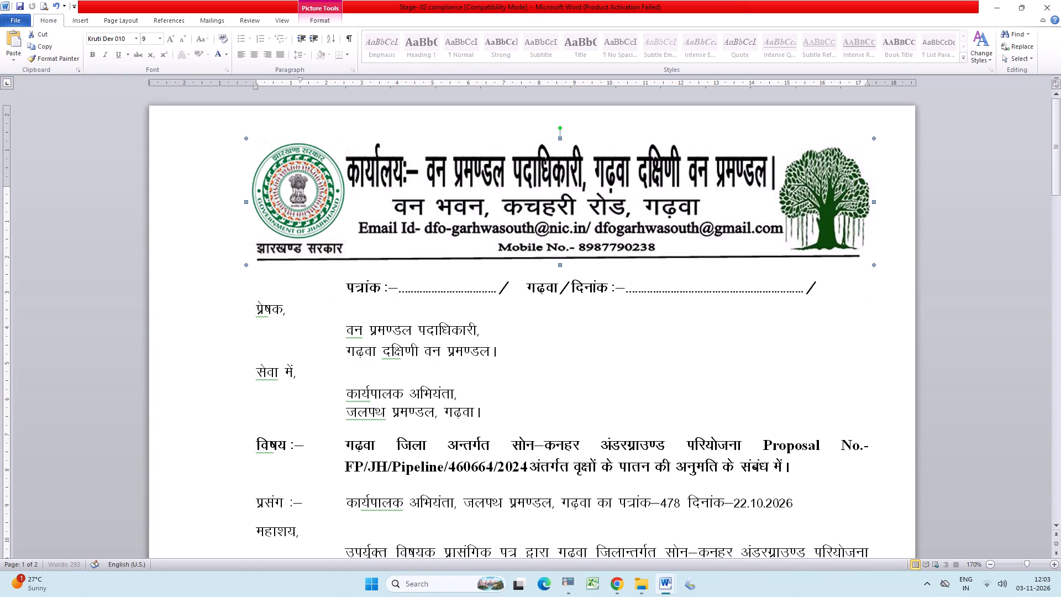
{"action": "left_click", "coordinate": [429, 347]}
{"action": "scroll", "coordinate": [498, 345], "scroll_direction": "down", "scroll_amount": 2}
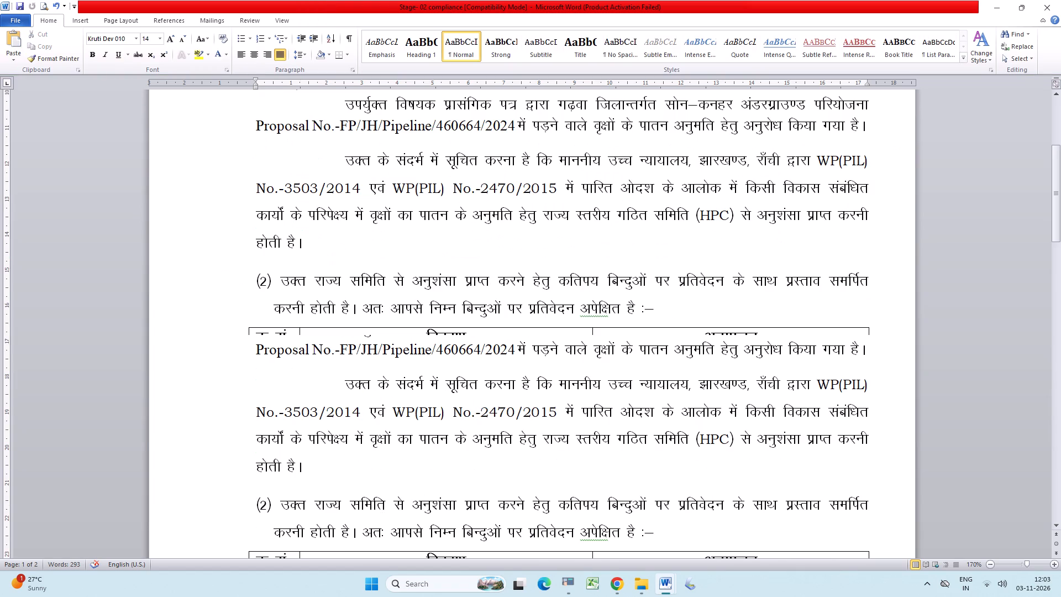
Check the end of the compliance table and the signature block on the second page, and save the document.
{"action": "scroll", "coordinate": [506, 327], "scroll_direction": "down", "scroll_amount": 5}
{"action": "scroll", "coordinate": [511, 318], "scroll_direction": "up", "scroll_amount": 3}
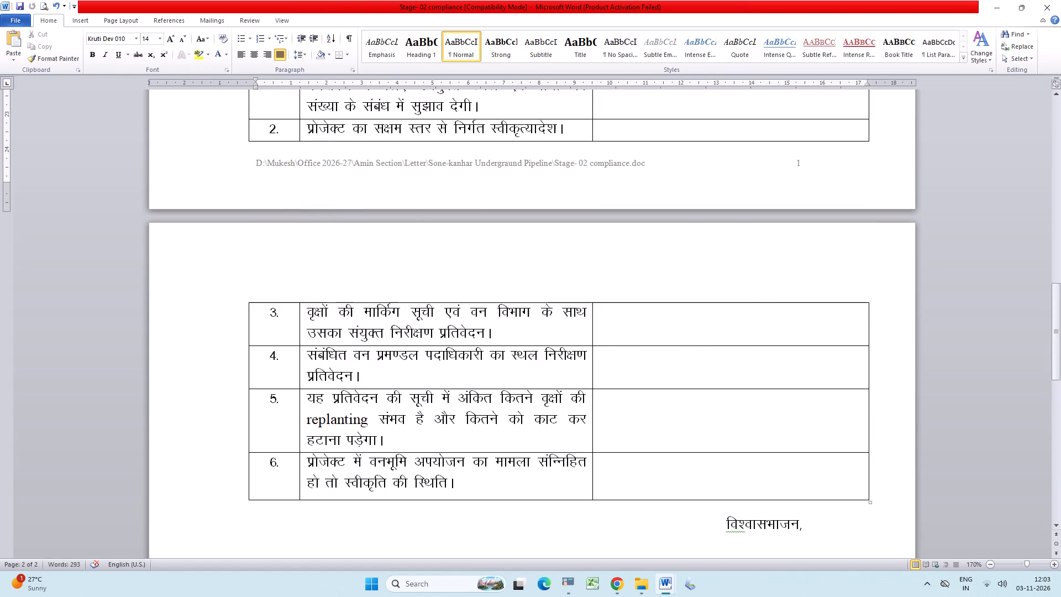
{"action": "scroll", "coordinate": [512, 319], "scroll_direction": "down", "scroll_amount": 1}
{"action": "key", "text": "ctrl+s"}
{"action": "key", "text": "ctrl+s"}
{"action": "key", "text": "ctrl+s"}
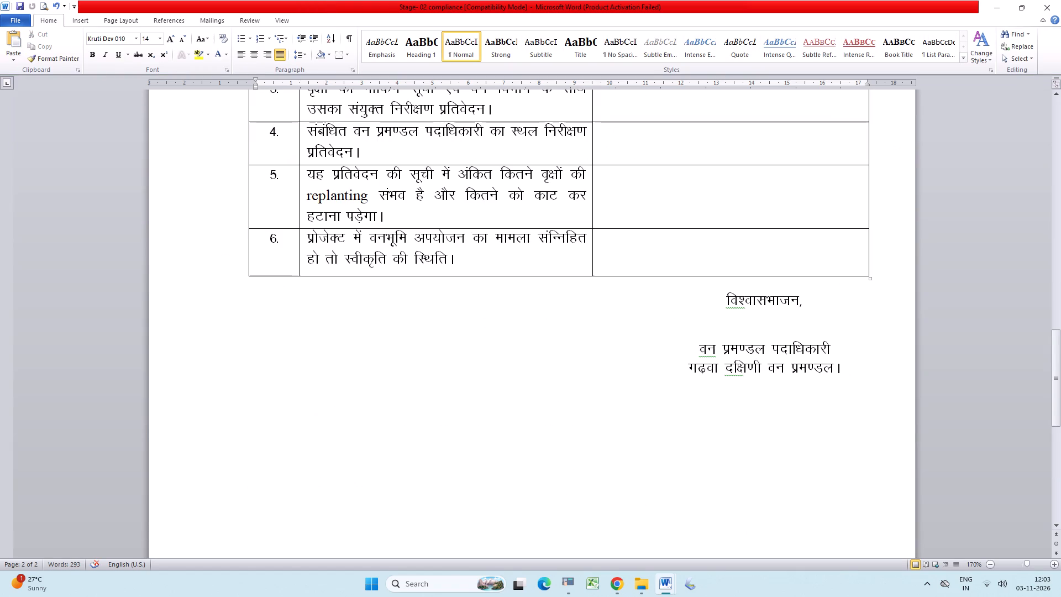
{"action": "key", "text": "ctrl+s"}
Review both pages of the letter in print preview, from the letterhead to the signature block.
{"action": "key", "text": "ctrl+F2"}
{"action": "scroll", "coordinate": [622, 255], "scroll_direction": "up", "scroll_amount": 1}
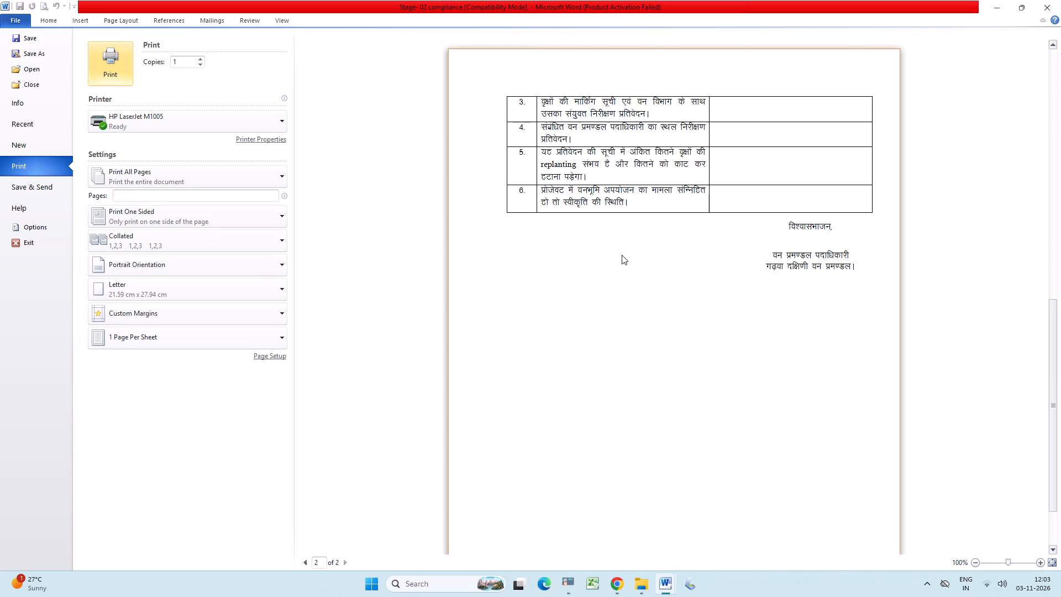
{"action": "scroll", "coordinate": [622, 255], "scroll_direction": "up", "scroll_amount": 3}
{"action": "scroll", "coordinate": [644, 229], "scroll_direction": "down", "scroll_amount": 1}
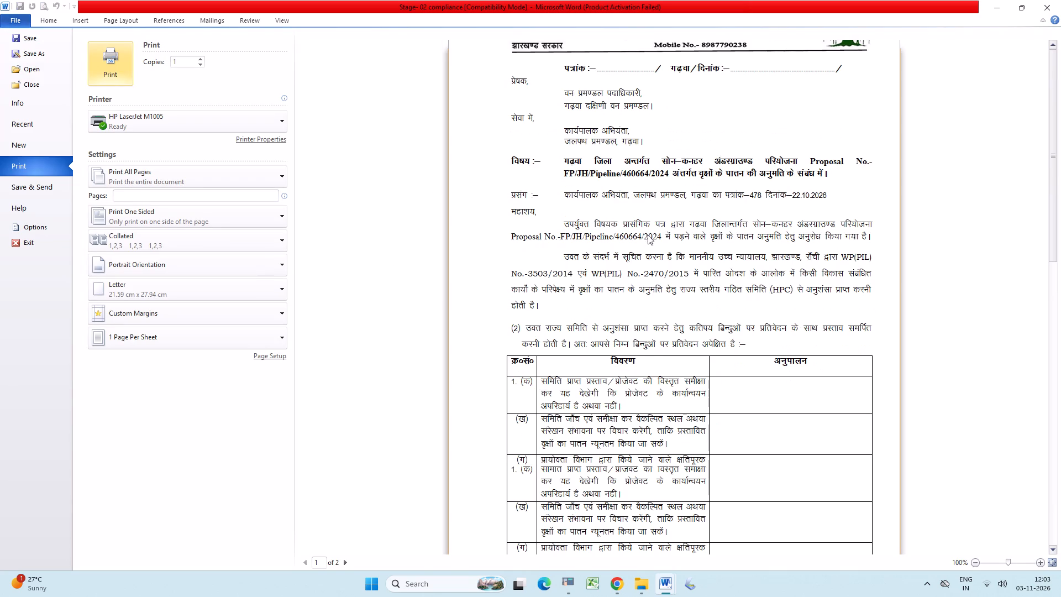
{"action": "scroll", "coordinate": [649, 367], "scroll_direction": "down", "scroll_amount": 1}
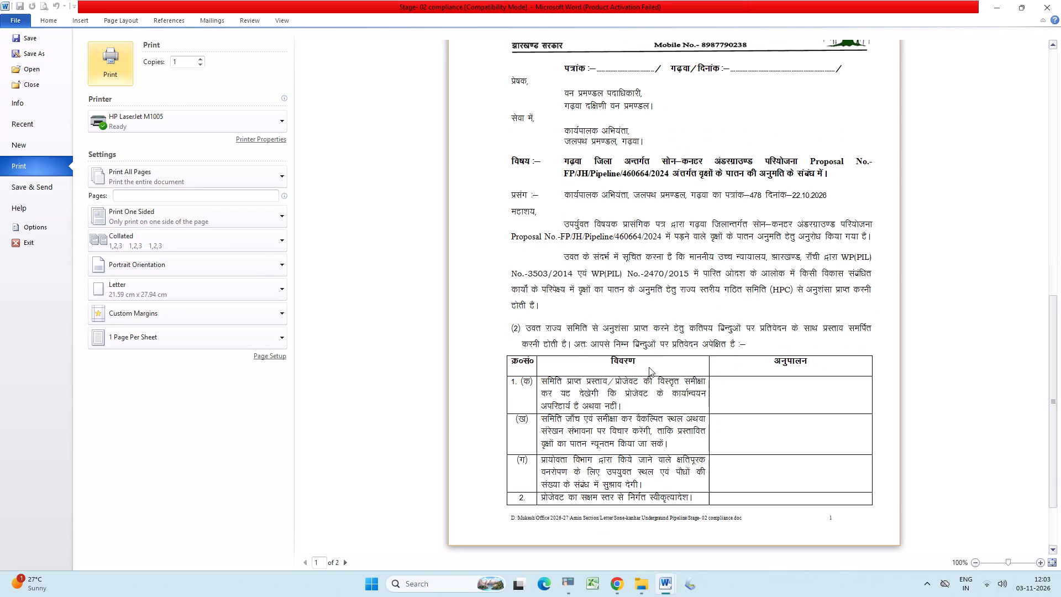
{"action": "scroll", "coordinate": [649, 367], "scroll_direction": "down", "scroll_amount": 2}
{"action": "scroll", "coordinate": [649, 367], "scroll_direction": "up", "scroll_amount": 3}
{"action": "scroll", "coordinate": [649, 367], "scroll_direction": "down", "scroll_amount": 3}
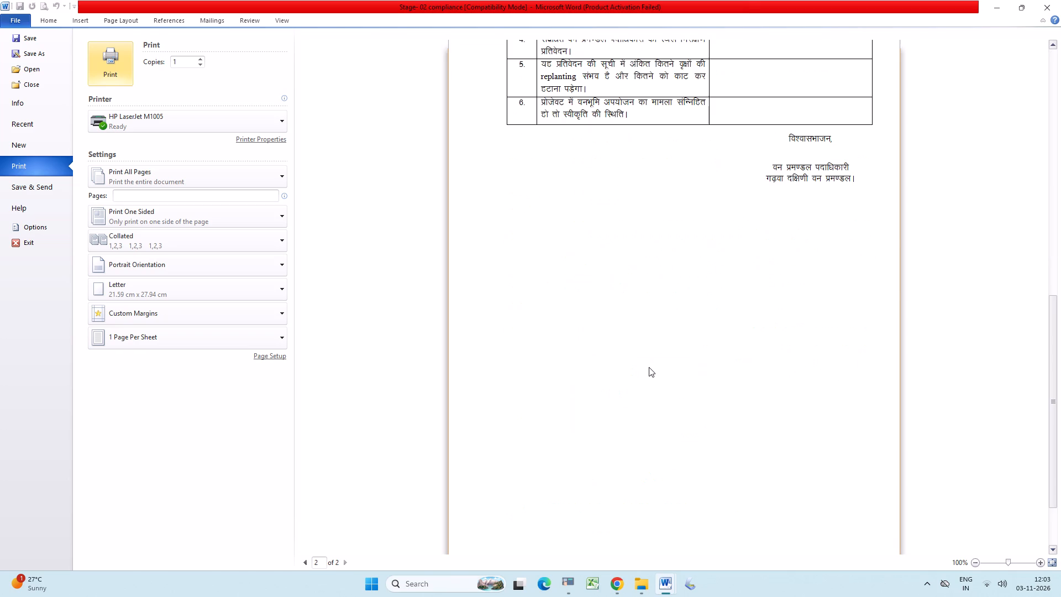
{"action": "scroll", "coordinate": [649, 367], "scroll_direction": "down", "scroll_amount": 1}
{"action": "scroll", "coordinate": [649, 367], "scroll_direction": "up", "scroll_amount": 4}
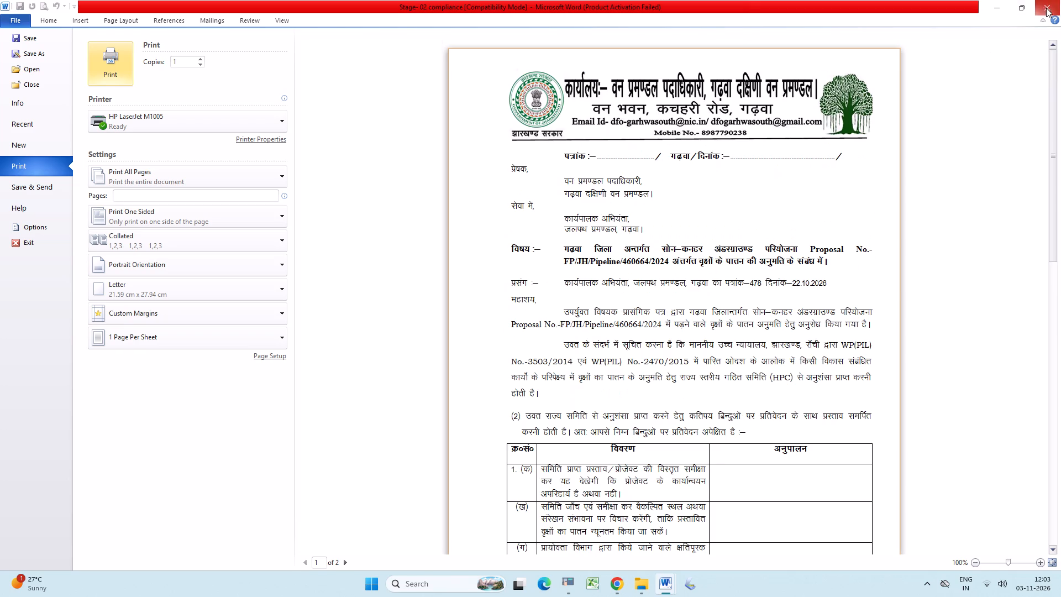
Close the Stage- 02 compliance letter and the older Stage- 01 compliance- 01 reference letter.
{"action": "left_click", "coordinate": [1046, 8]}
{"action": "key", "text": "ctrl+s"}
{"action": "left_click", "coordinate": [660, 282]}
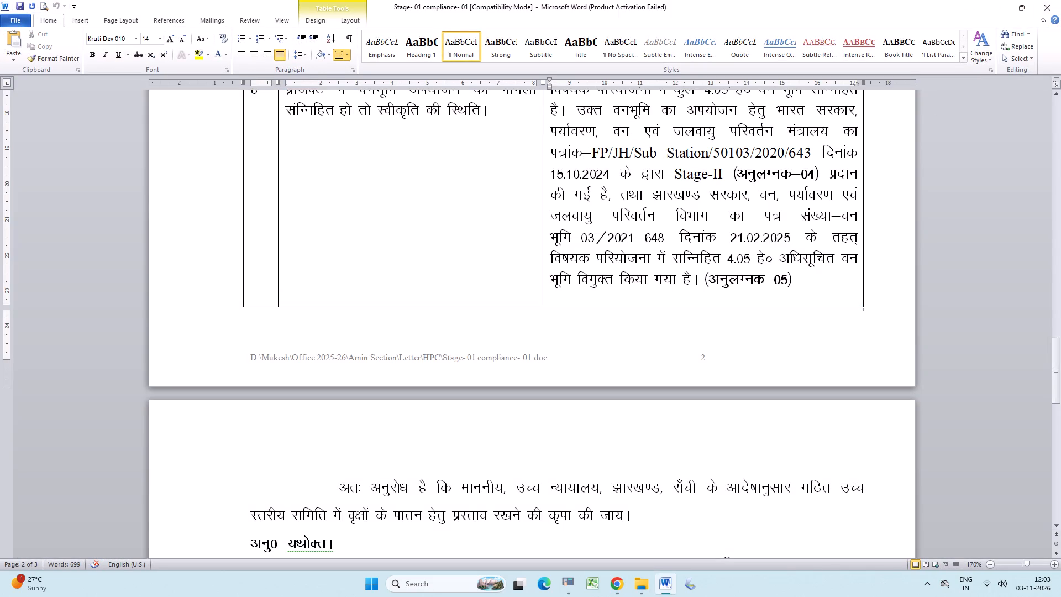
{"action": "scroll", "coordinate": [629, 395], "scroll_direction": "down", "scroll_amount": 1}
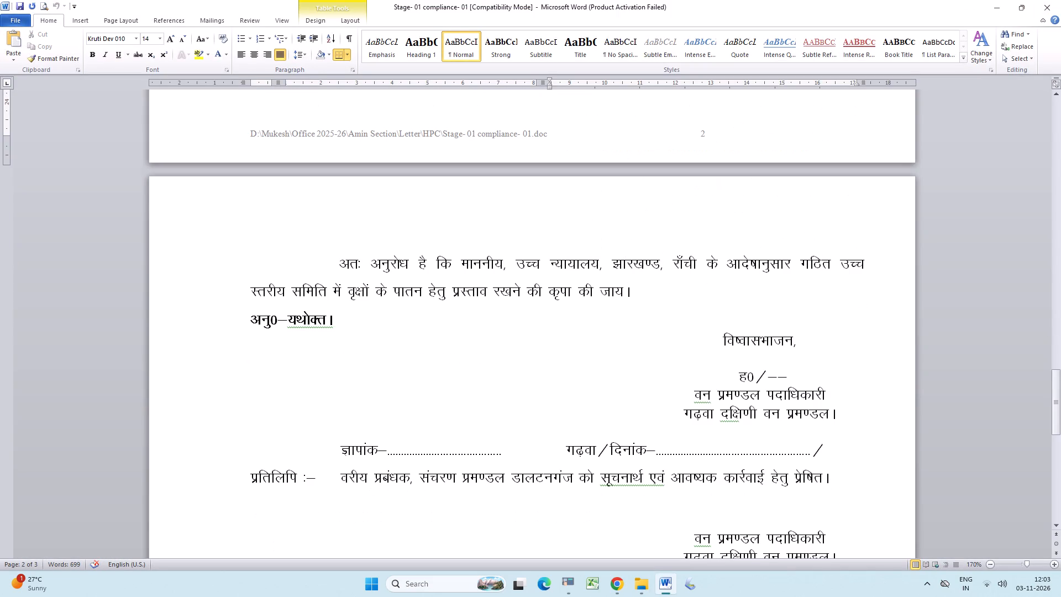
{"action": "left_click", "coordinate": [1060, 0]}
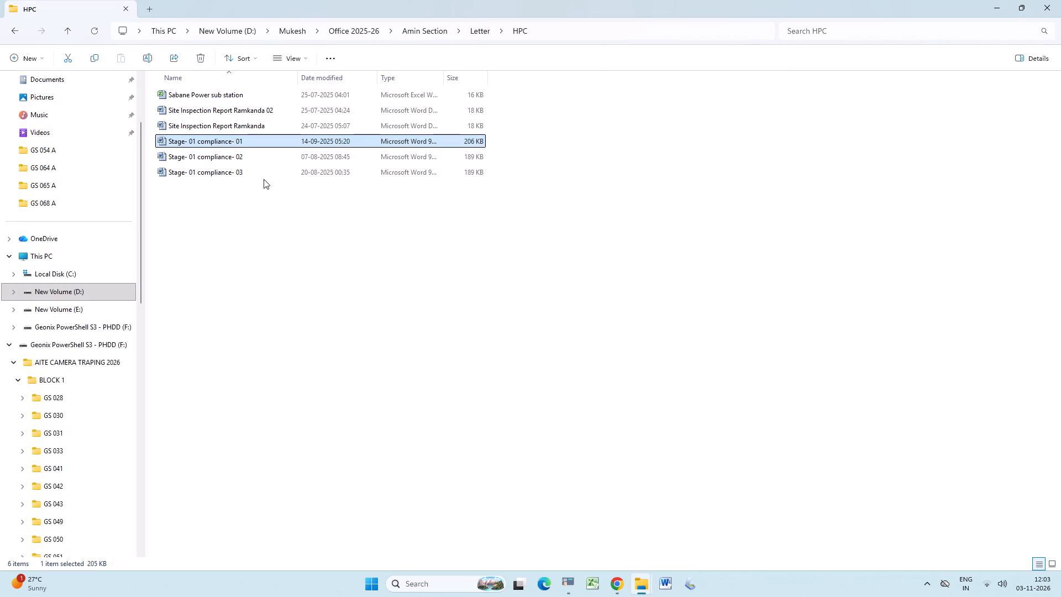
Reopen the Stage- 02 compliance letter from the recent documents and dismiss the activation wizard.
{"action": "right_click", "coordinate": [664, 583]}
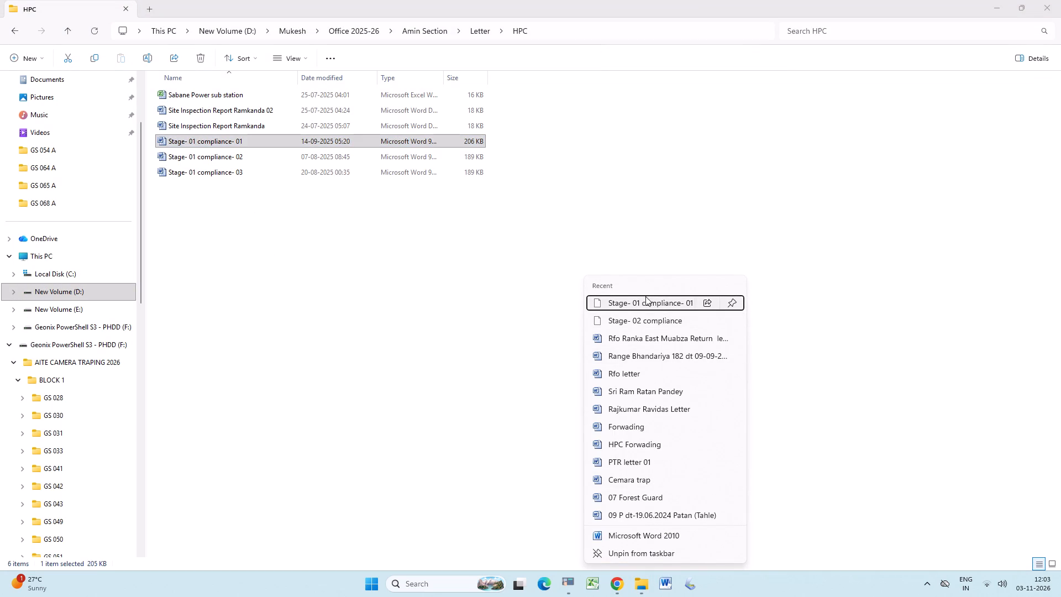
{"action": "left_click", "coordinate": [648, 320]}
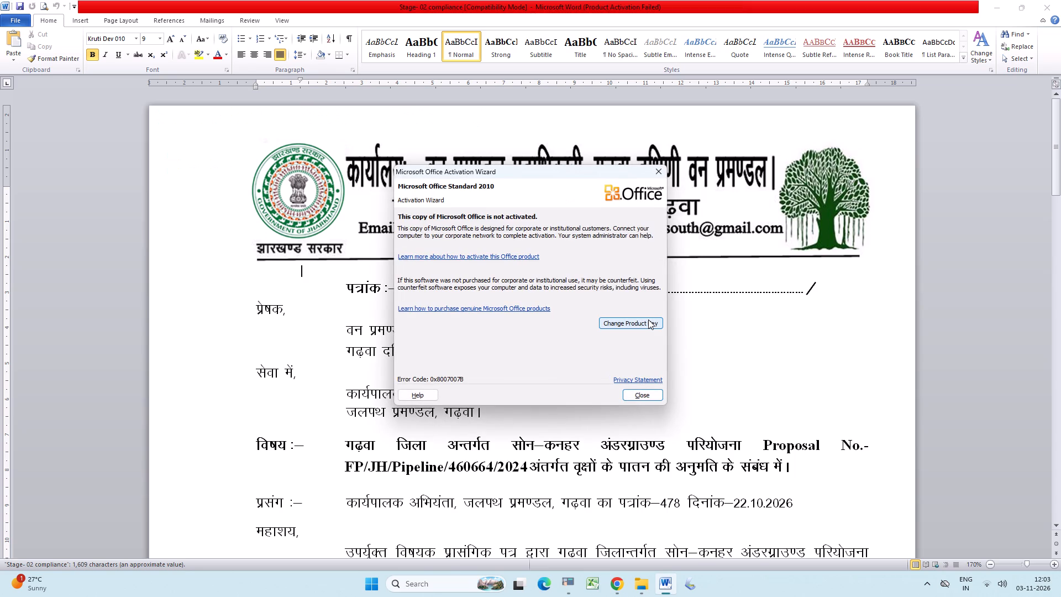
{"action": "key", "text": "Return"}
{"action": "key", "text": "Menu"}
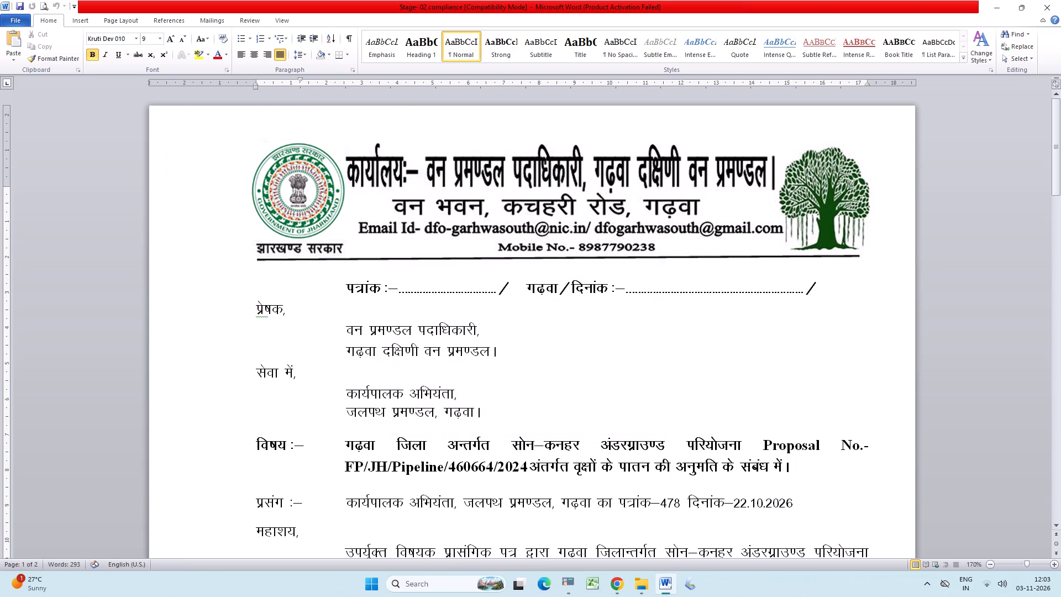
Reread the letter body and compliance table down to item 6, and save the document.
{"action": "scroll", "coordinate": [621, 338], "scroll_direction": "down", "scroll_amount": 1}
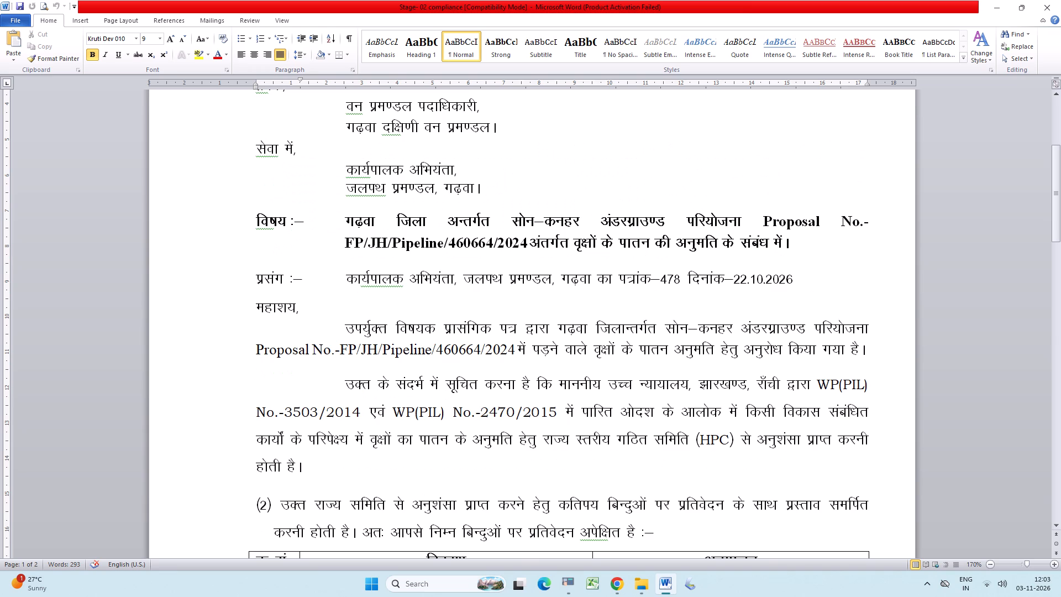
{"action": "scroll", "coordinate": [548, 305], "scroll_direction": "down", "scroll_amount": 2}
{"action": "key", "text": "ctrl+s"}
{"action": "key", "text": "ctrl+s"}
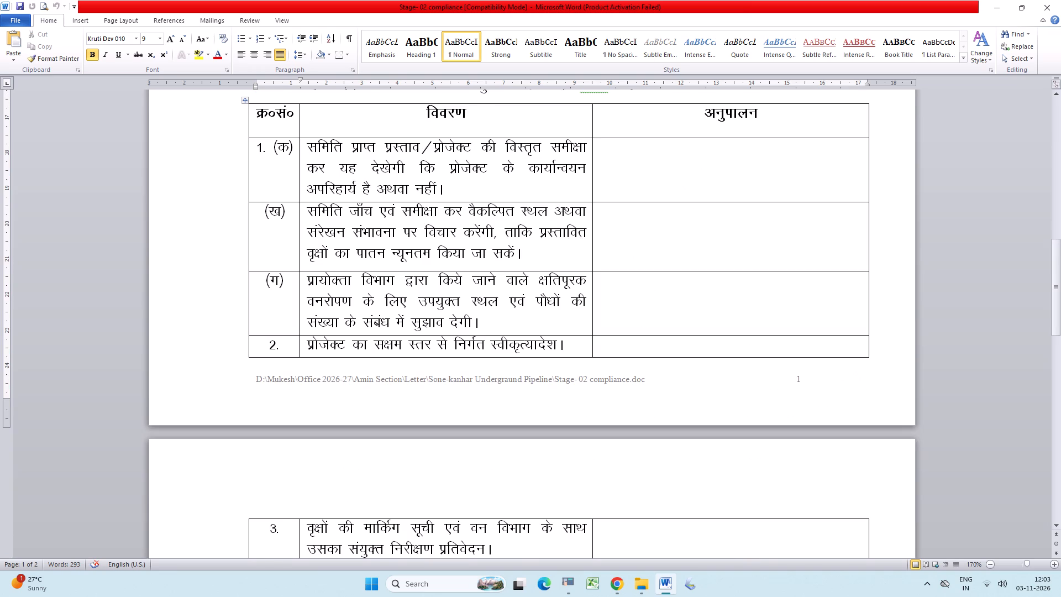
{"action": "scroll", "coordinate": [597, 284], "scroll_direction": "up", "scroll_amount": 1}
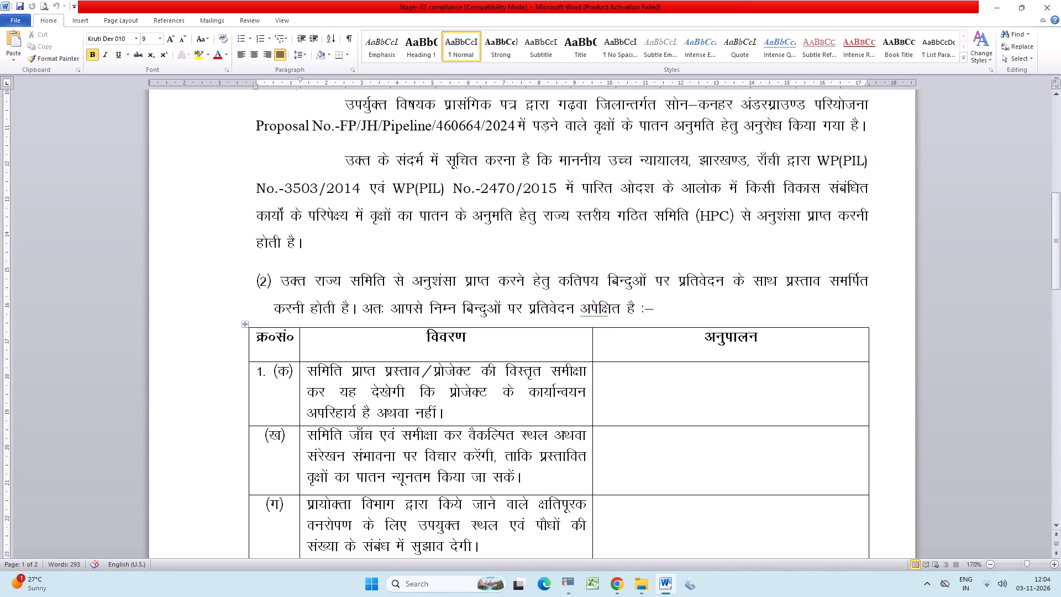
{"action": "scroll", "coordinate": [595, 284], "scroll_direction": "down", "scroll_amount": 2}
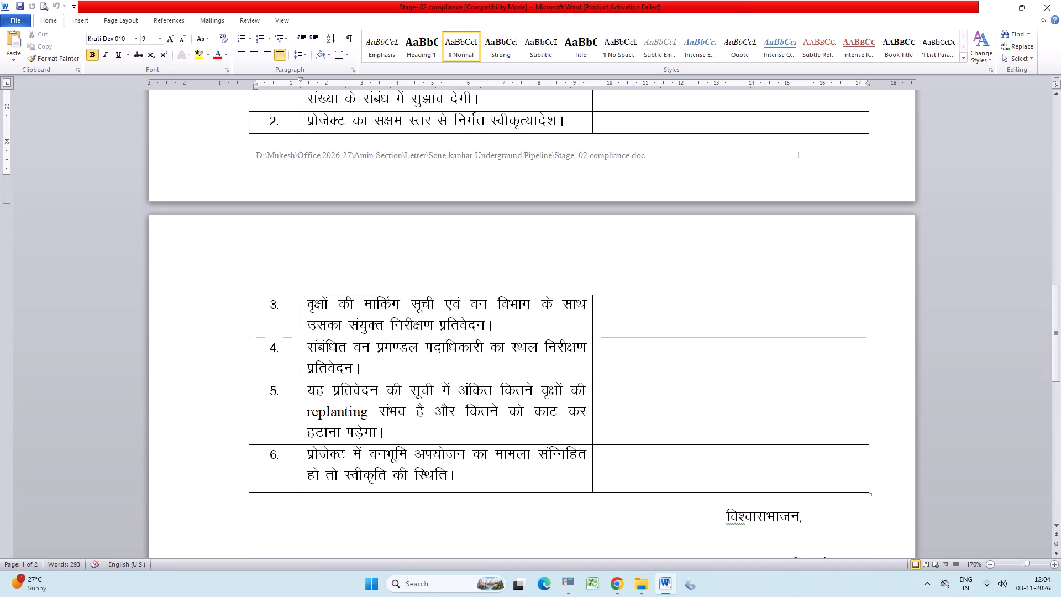
{"action": "left_click", "coordinate": [504, 409]}
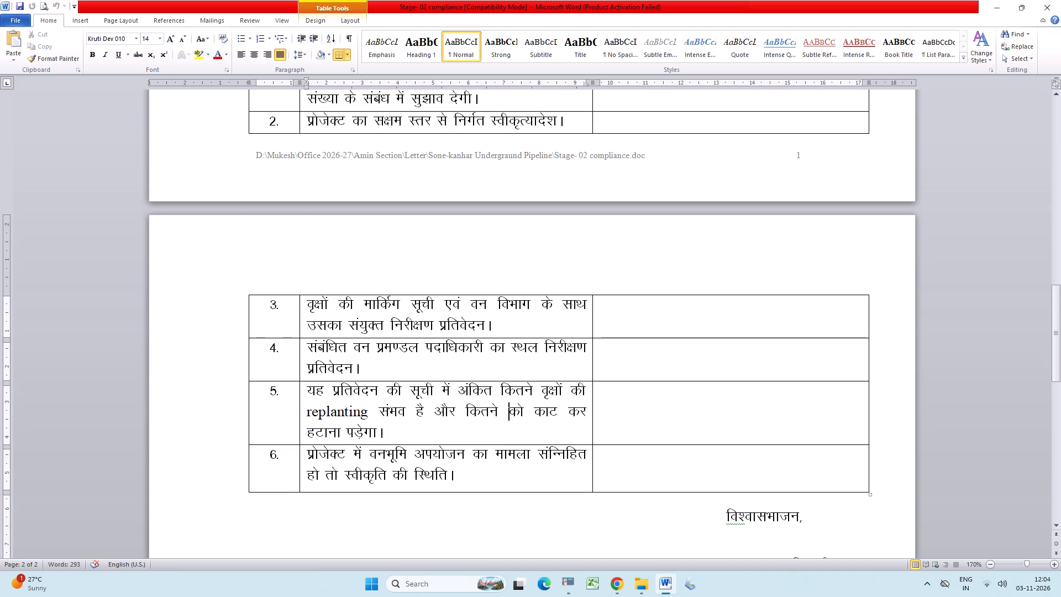
{"action": "left_click", "coordinate": [584, 415]}
{"action": "key", "text": "ctrl+s"}
{"action": "key", "text": "ctrl+s"}
{"action": "key", "text": "ctrl+s"}
{"action": "key", "text": "ctrl+s"}
{"action": "key", "text": "ctrl+s"}
{"action": "key", "text": "ctrl+s"}
Print only page 1 of the letter.
{"action": "scroll", "coordinate": [643, 391], "scroll_direction": "down", "scroll_amount": 1}
{"action": "scroll", "coordinate": [679, 361], "scroll_direction": "up", "scroll_amount": 3}
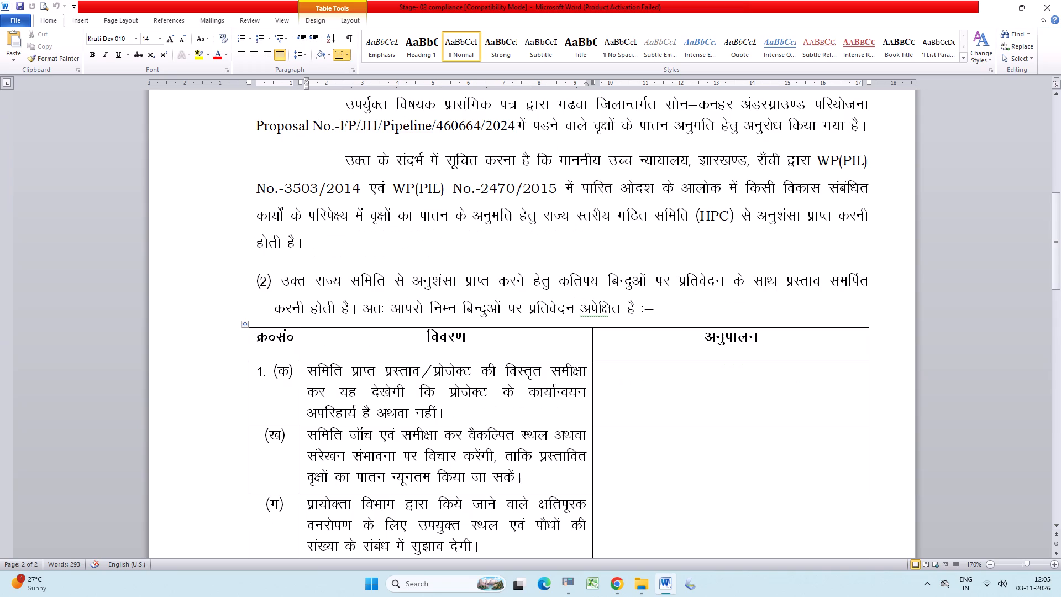
{"action": "left_click", "coordinate": [46, 10]}
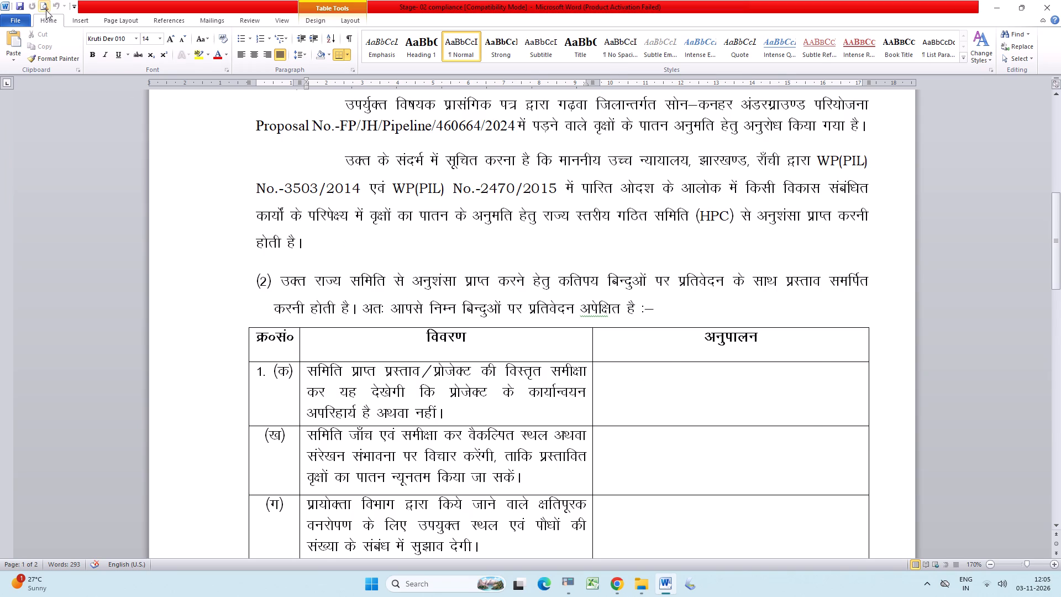
{"action": "scroll", "coordinate": [742, 384], "scroll_direction": "down", "scroll_amount": 3}
{"action": "scroll", "coordinate": [744, 385], "scroll_direction": "up", "scroll_amount": 5}
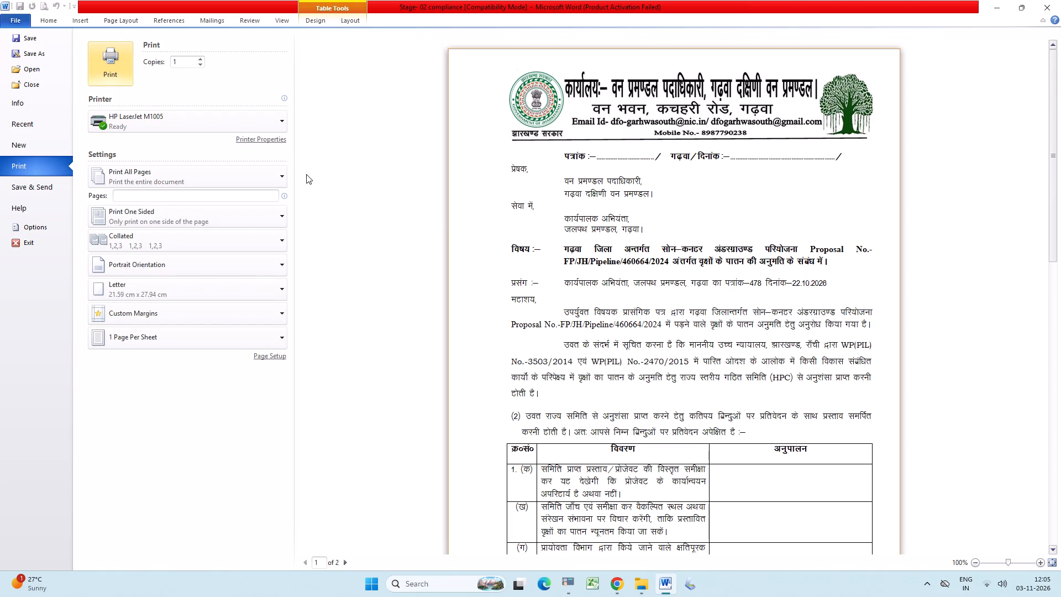
{"action": "left_click", "coordinate": [151, 198]}
{"action": "key", "text": "1"}
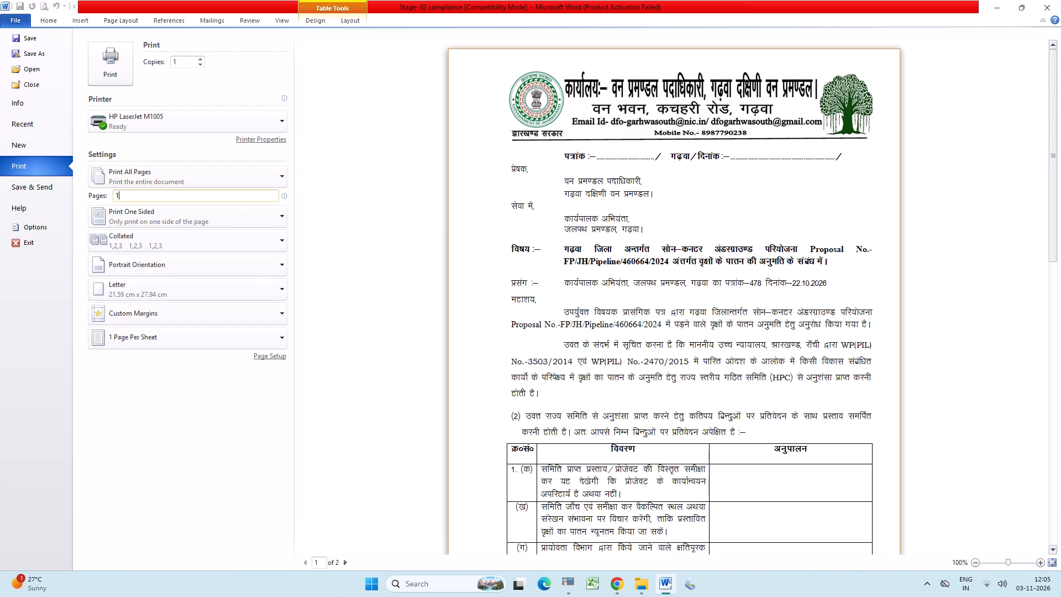
{"action": "key", "text": "Return"}
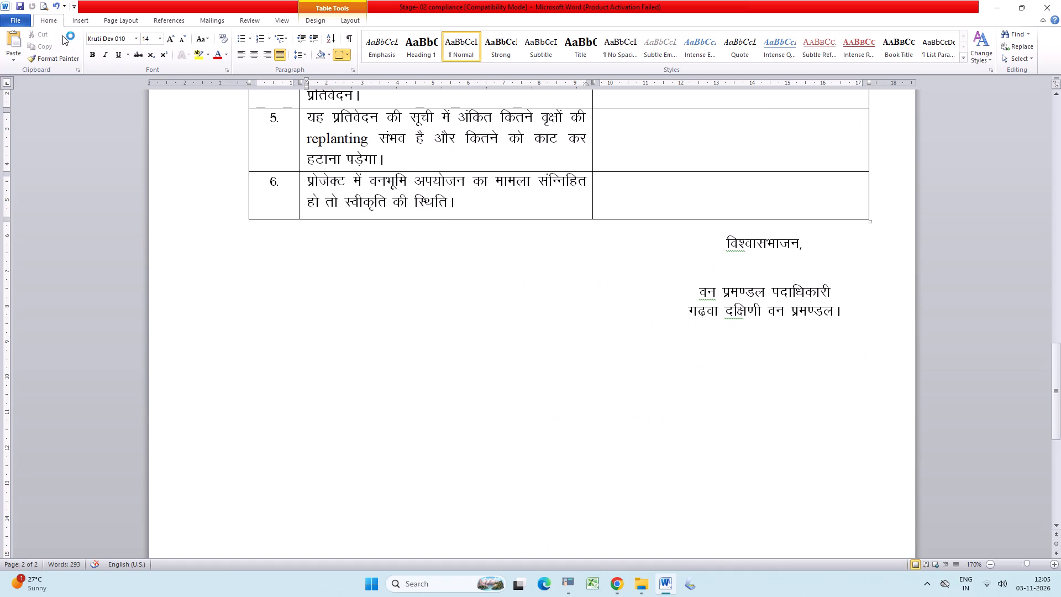
Print only page 2 of the letter.
{"action": "left_click", "coordinate": [44, 3]}
{"action": "left_click", "coordinate": [134, 196]}
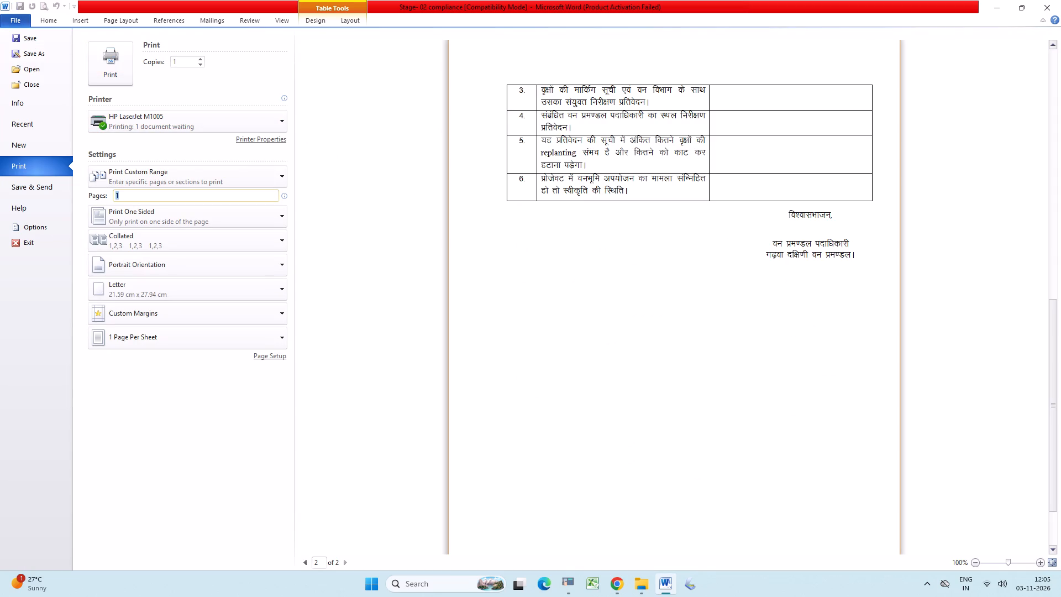
{"action": "key", "text": "2"}
{"action": "key", "text": "Return"}
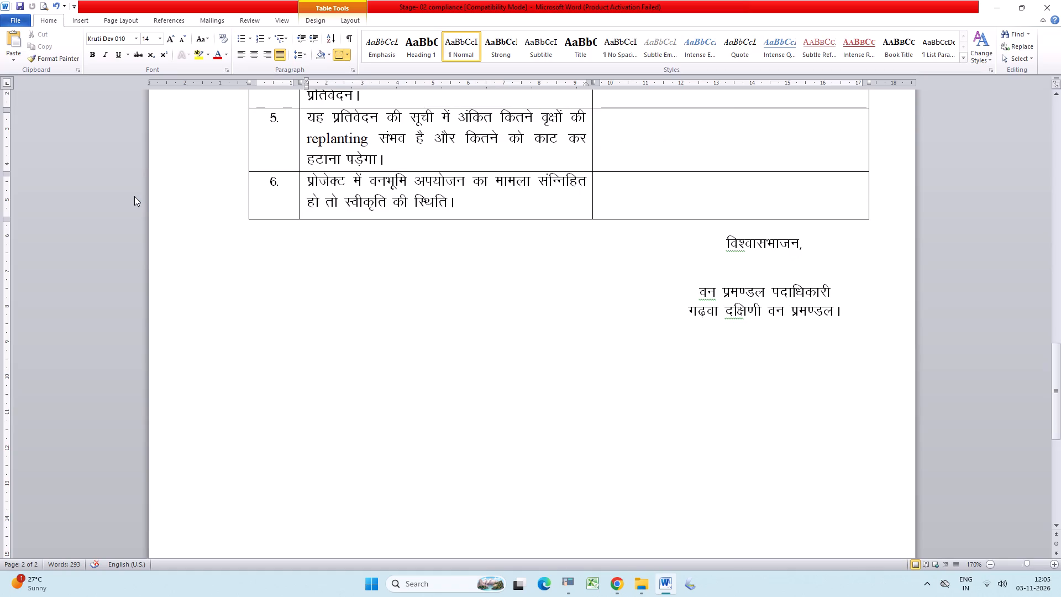
Save and close the printed letter, and exit Word.
{"action": "key", "text": "ctrl+s"}
{"action": "key", "text": "ctrl+w"}
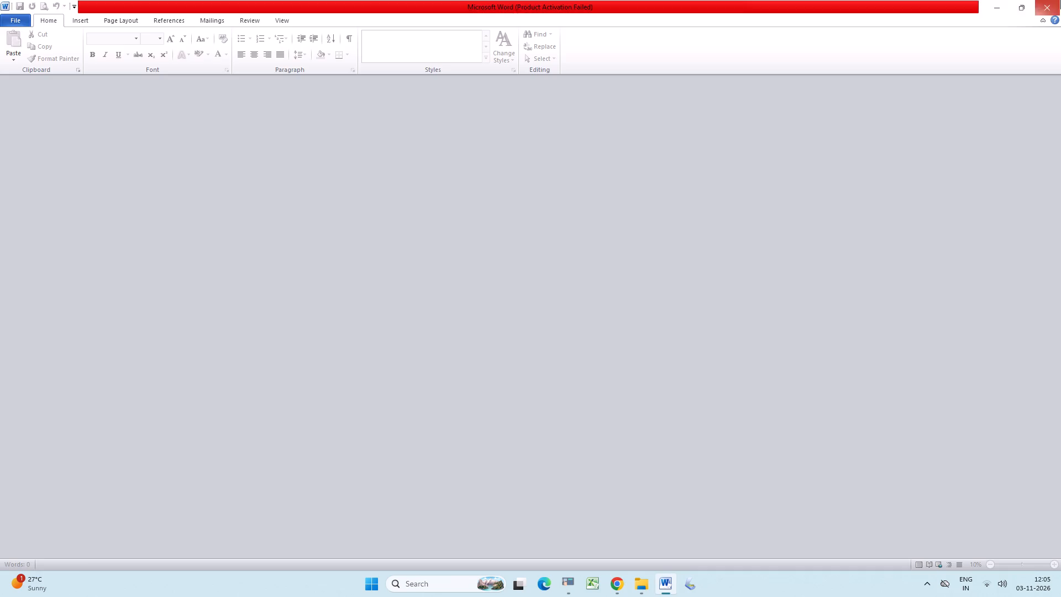
{"action": "left_click", "coordinate": [1060, 0]}
Switch to the File Explorer window showing the 27-08-2026 camera-trap folder and select image I_00290a.
{"action": "left_click", "coordinate": [640, 580]}
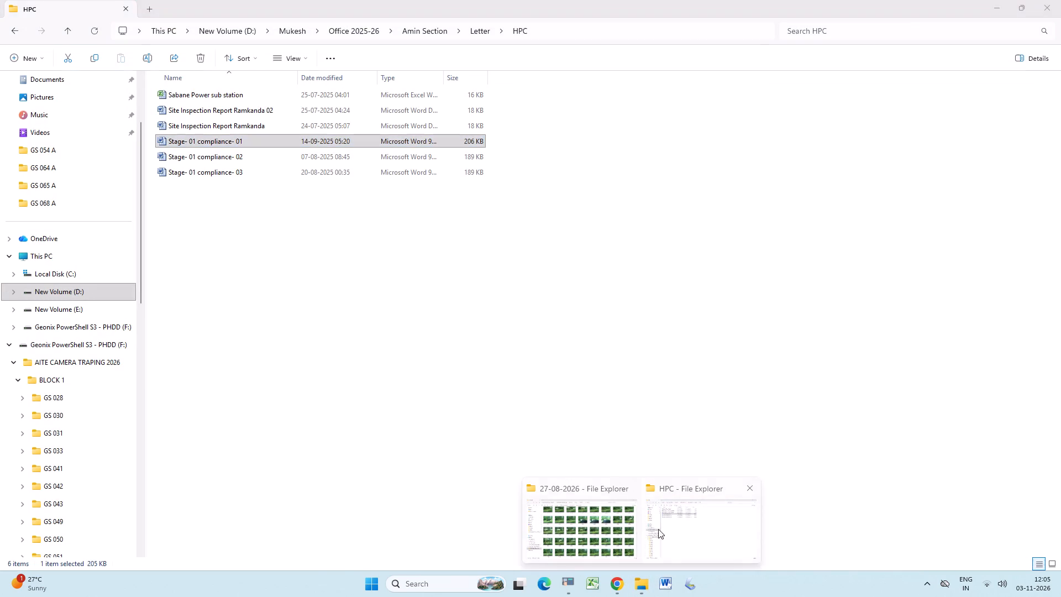
{"action": "left_click", "coordinate": [559, 521]}
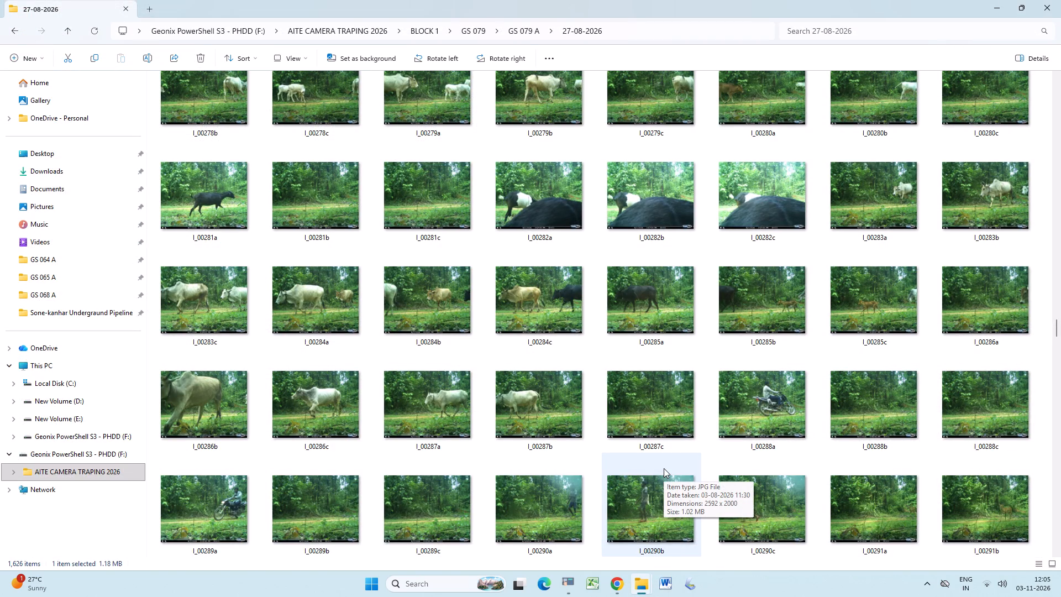
{"action": "left_click", "coordinate": [680, 303]}
{"action": "key", "text": "Left"}
{"action": "key", "text": "Down"}
{"action": "key", "text": "Down"}
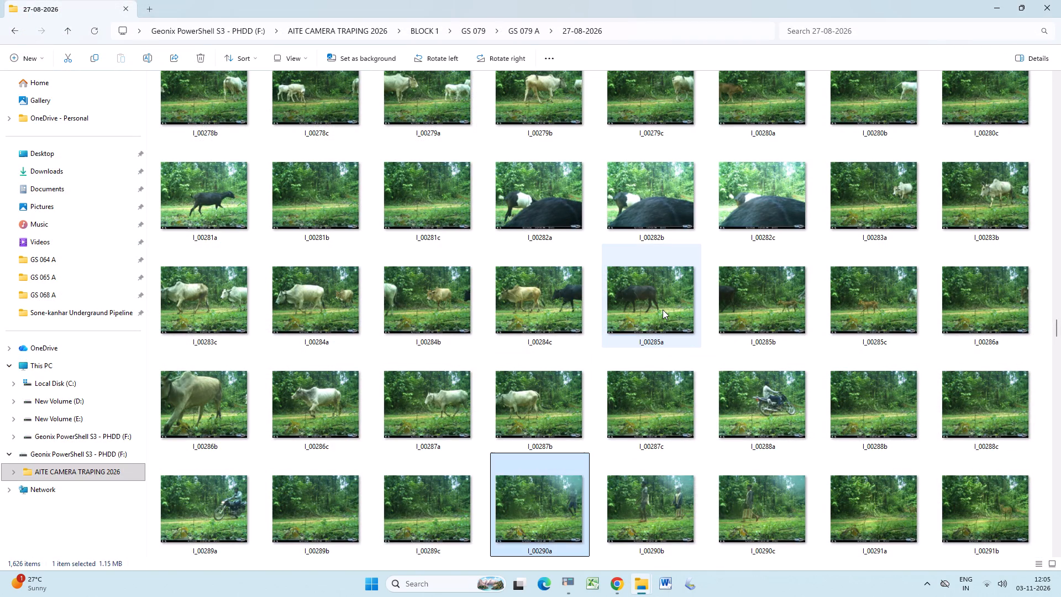
Browse the thumbnails from I_00290a to I_00298a and open the deer image I_00291c for viewing.
{"action": "key", "text": "Down"}
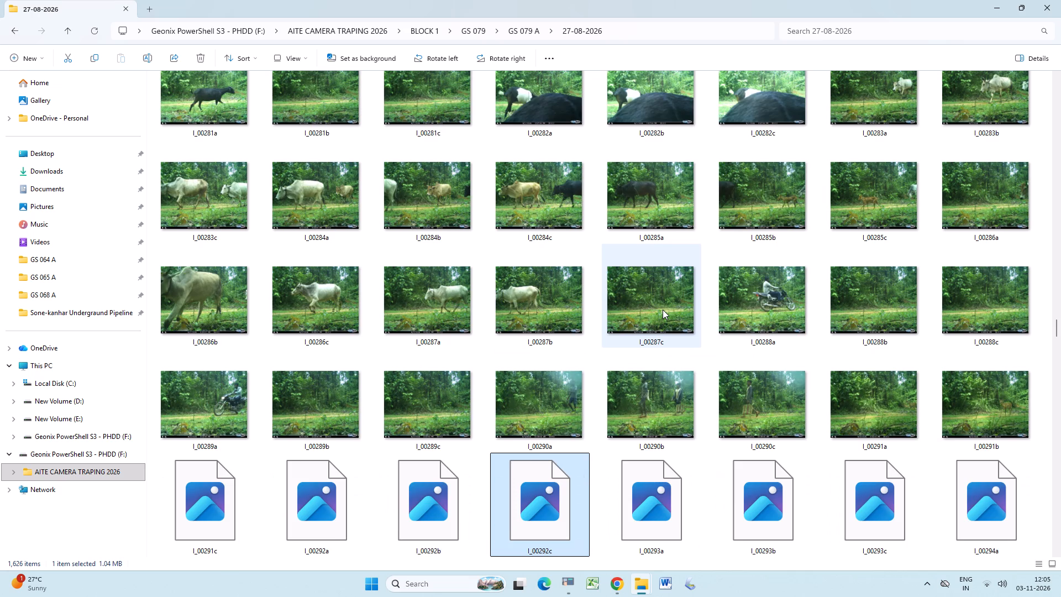
{"action": "key", "text": "Down"}
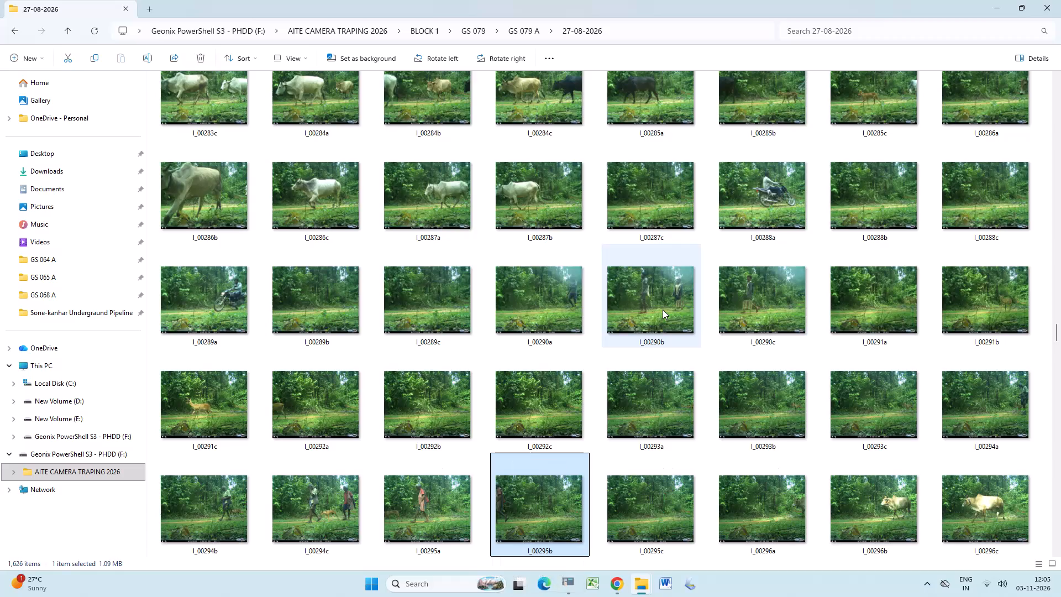
{"action": "key", "text": "Down"}
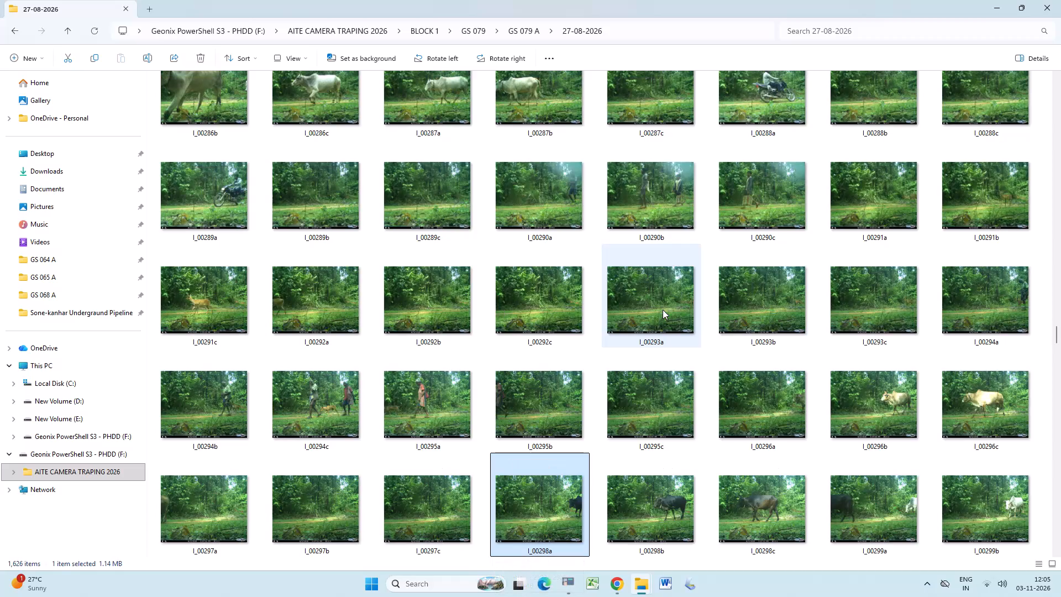
{"action": "key", "text": "Down"}
{"action": "key", "text": "Up"}
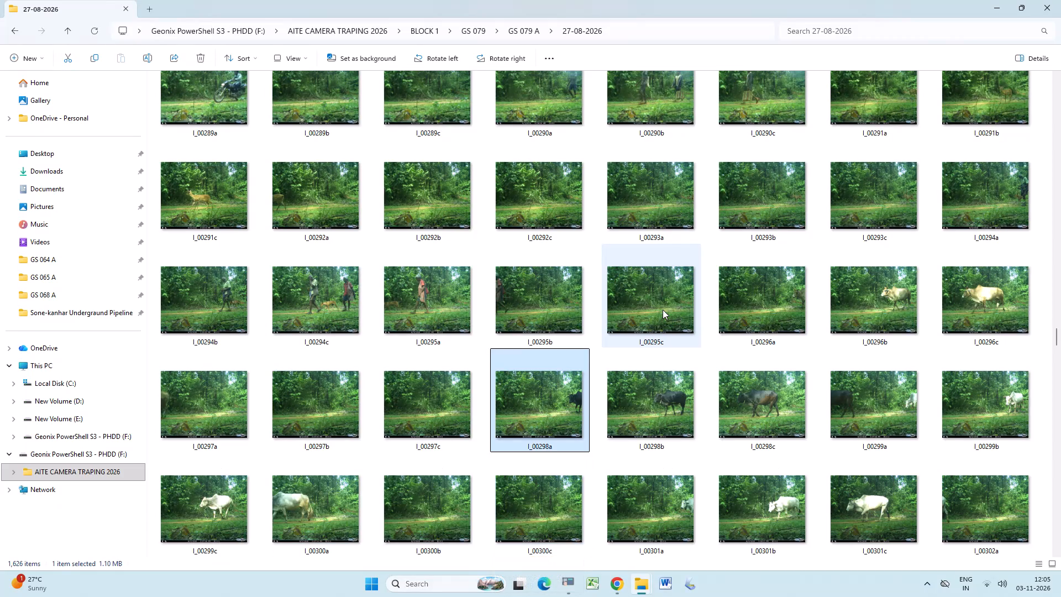
{"action": "key", "text": "Up"}
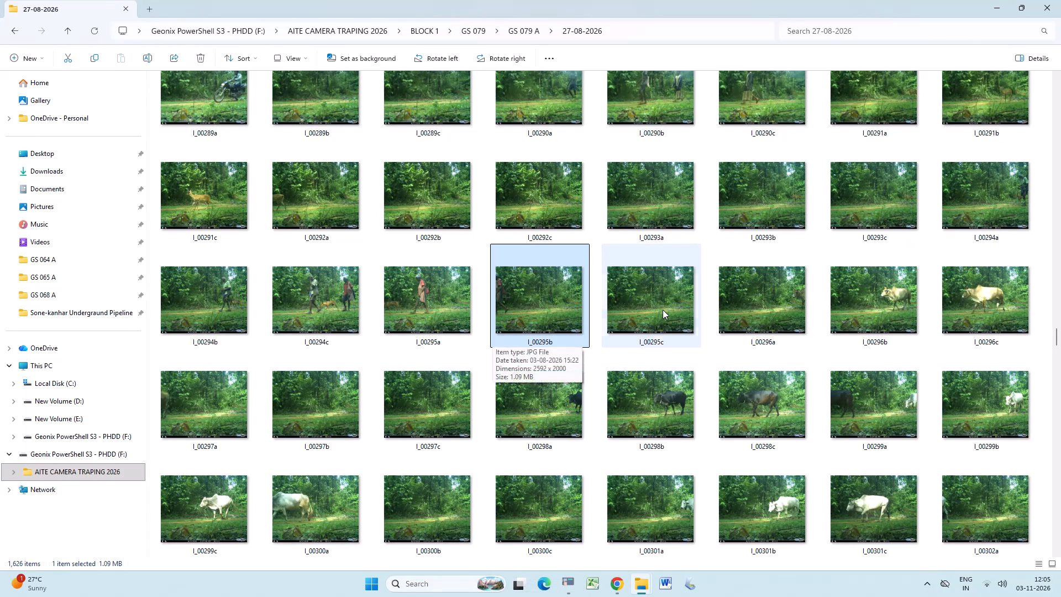
{"action": "left_click", "coordinate": [199, 204]}
{"action": "key", "text": "Return"}
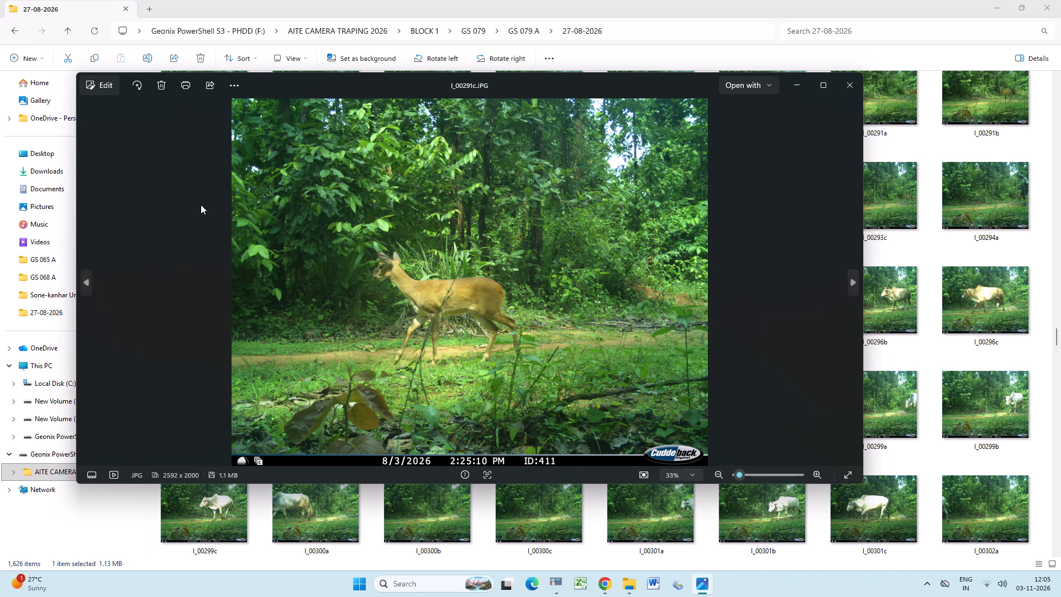
Examine the images in sequence from I_00291c forward to I_00295a for the animals and people captured.
{"action": "key", "text": "Right"}
{"action": "key", "text": "Right"}
{"action": "key", "text": "Right"}
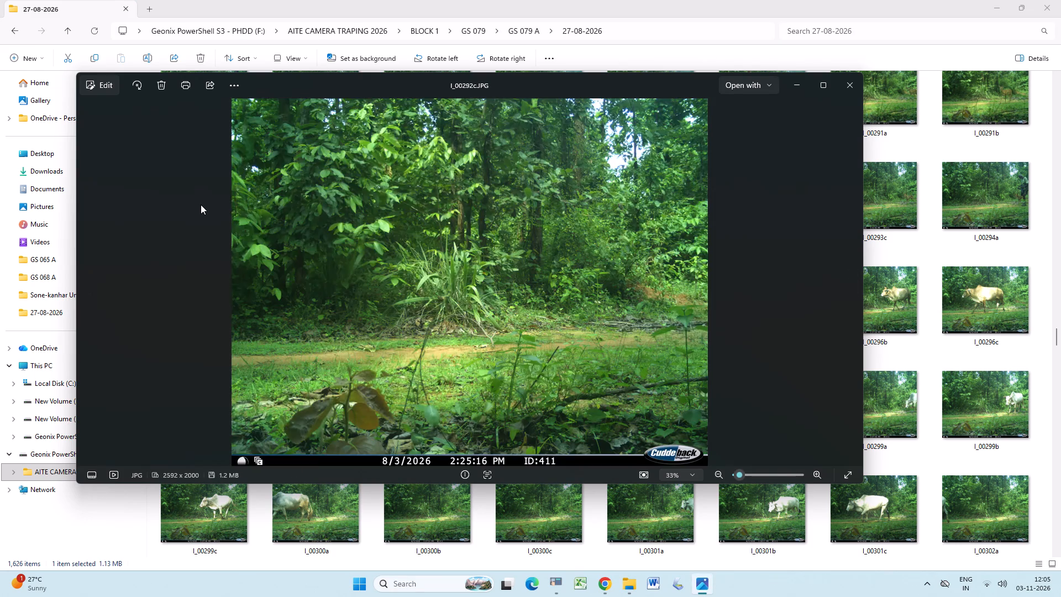
{"action": "key", "text": "Right"}
{"action": "key", "text": "Right"}
{"action": "key", "text": "Right"}
{"action": "key", "text": "Right"}
{"action": "key", "text": "Right"}
{"action": "key", "text": "Right"}
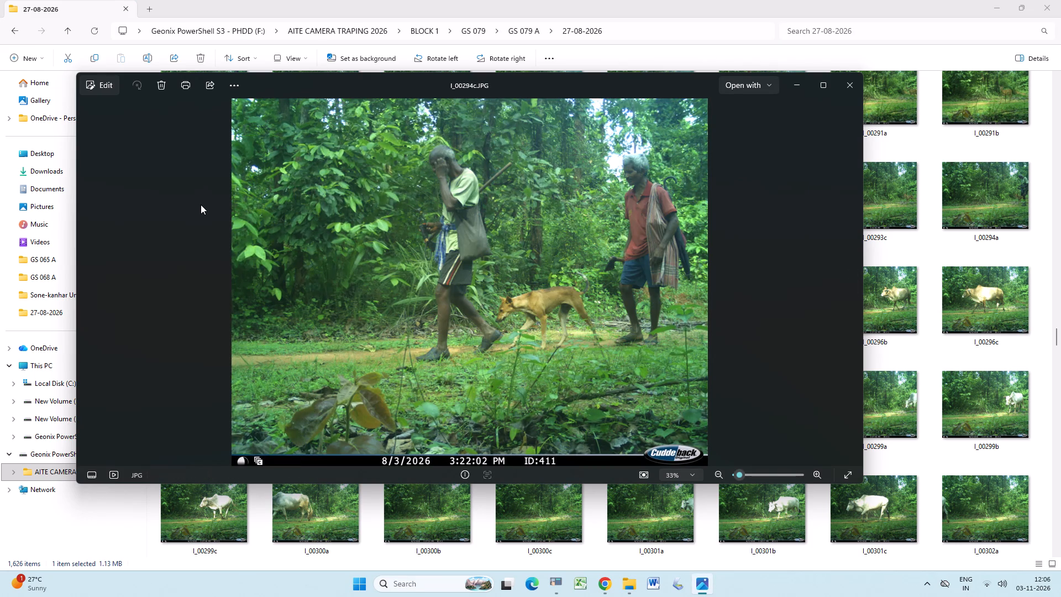
{"action": "key", "text": "Right"}
Go back through the images from I_00295a to I_00290b, checking the subject and time stamp of each.
{"action": "key", "text": "Left"}
{"action": "key", "text": "Left"}
{"action": "key", "text": "Left"}
{"action": "key", "text": "Left"}
{"action": "key", "text": "Left"}
{"action": "key", "text": "Left"}
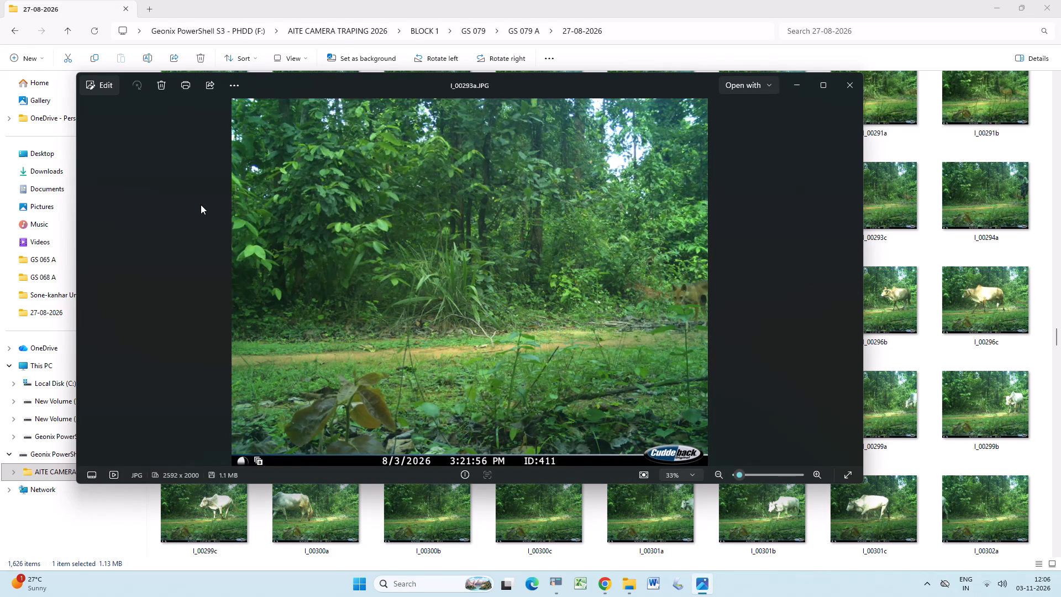
{"action": "key", "text": "Left"}
{"action": "key", "text": "Left"}
{"action": "key", "text": "Left"}
{"action": "key", "text": "Left"}
{"action": "key", "text": "Left"}
{"action": "key", "text": "Left"}
{"action": "key", "text": "Left"}
{"action": "key", "text": "Left"}
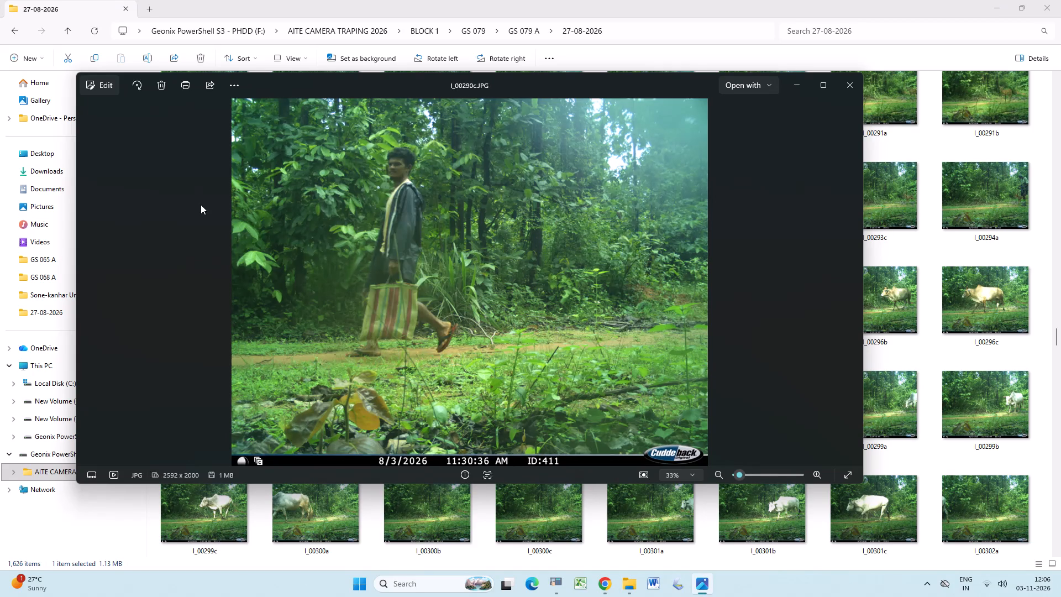
Compare the neighbouring images between I_00290c and I_00288c and stop at I_00289c.
{"action": "key", "text": "Right"}
{"action": "key", "text": "Left"}
{"action": "key", "text": "Left"}
{"action": "key", "text": "Left"}
{"action": "key", "text": "Left"}
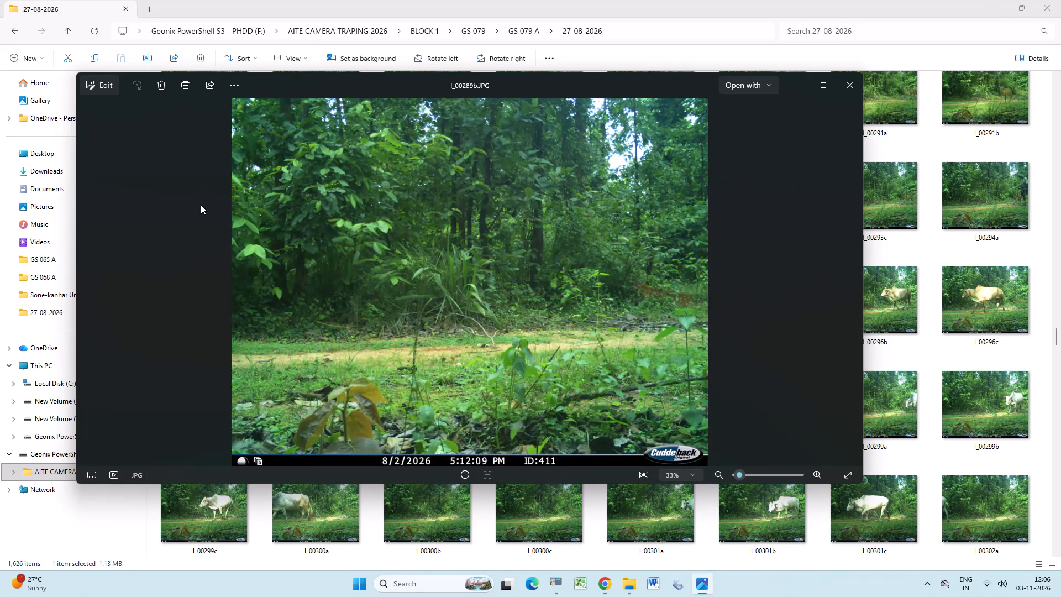
{"action": "key", "text": "Left"}
{"action": "key", "text": "Left"}
{"action": "key", "text": "Right"}
{"action": "key", "text": "Right"}
{"action": "key", "text": "Left"}
{"action": "key", "text": "Left"}
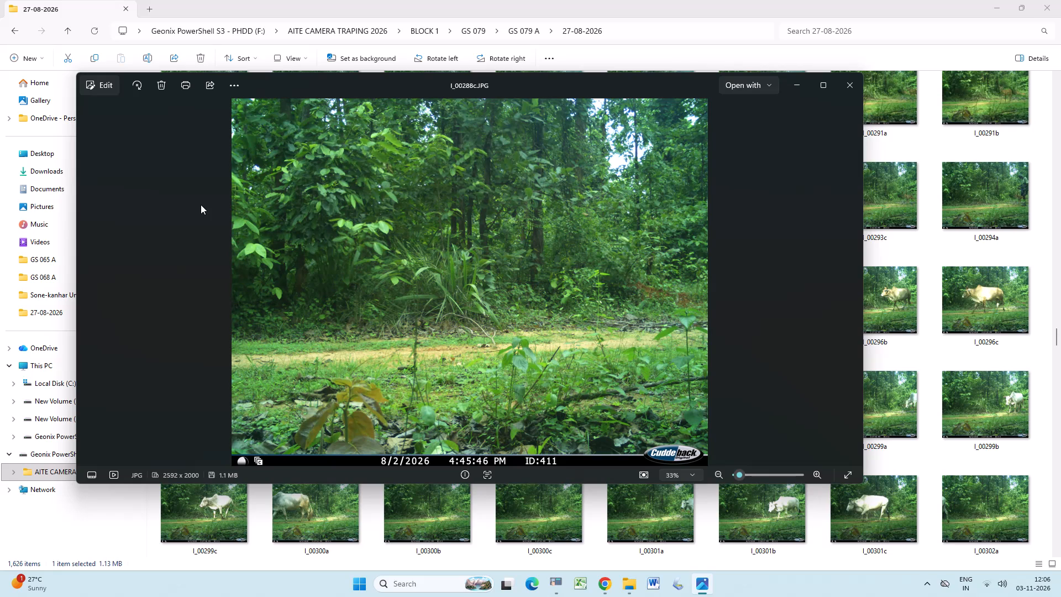
{"action": "key", "text": "Right"}
{"action": "key", "text": "Right"}
{"action": "key", "text": "Right"}
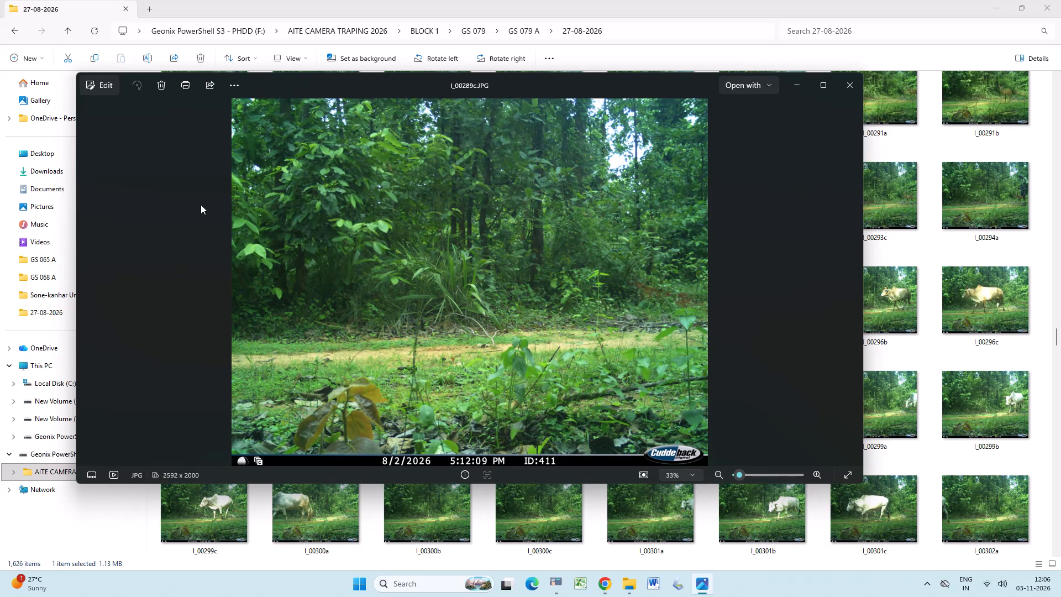
Switch to the AEBAS attendance window, minimise the photo viewer, File Explorer and Chrome windows behind it, and reposition it on the desktop.
{"action": "left_click", "coordinate": [555, 590]}
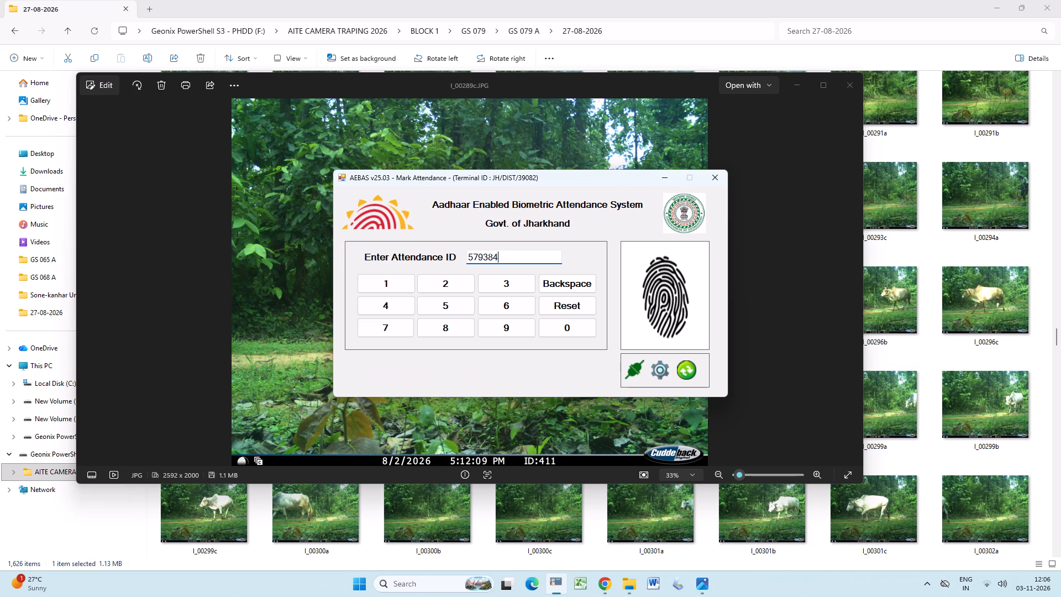
{"action": "left_click", "coordinate": [802, 84]}
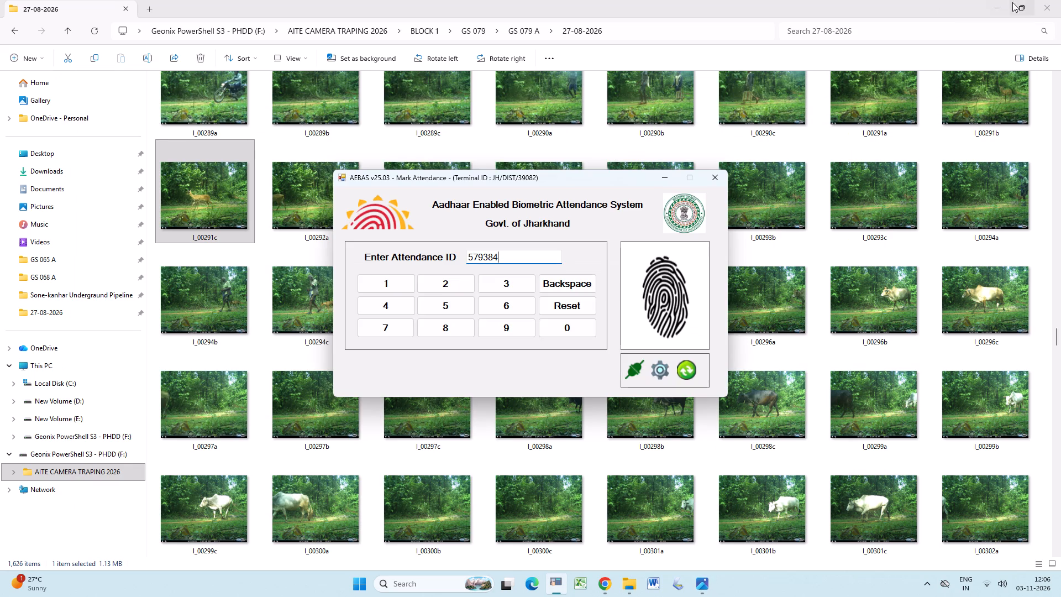
{"action": "left_click", "coordinate": [1000, 4]}
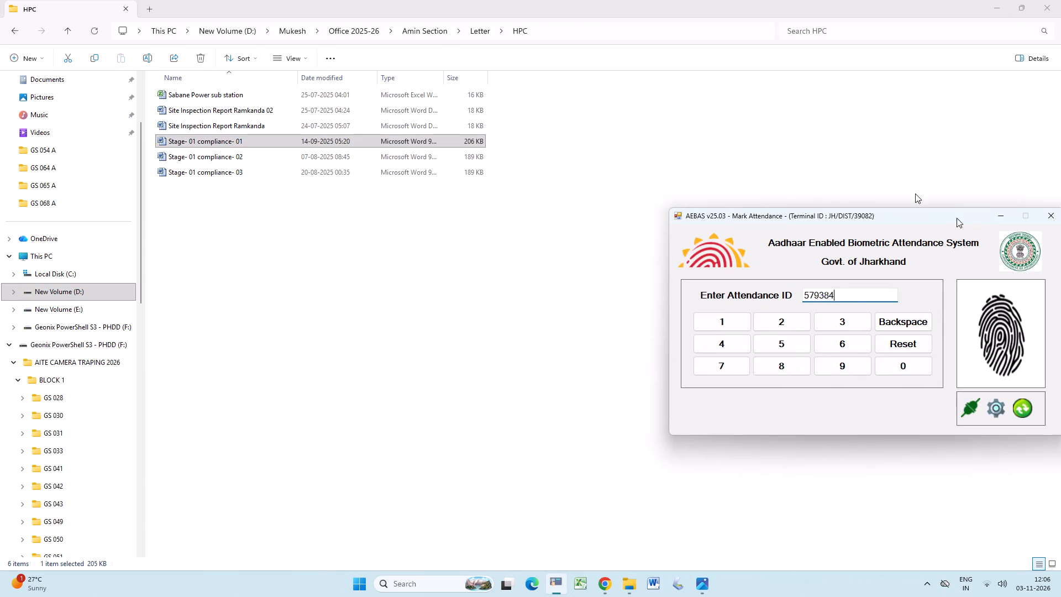
{"action": "left_click", "coordinate": [996, 6]}
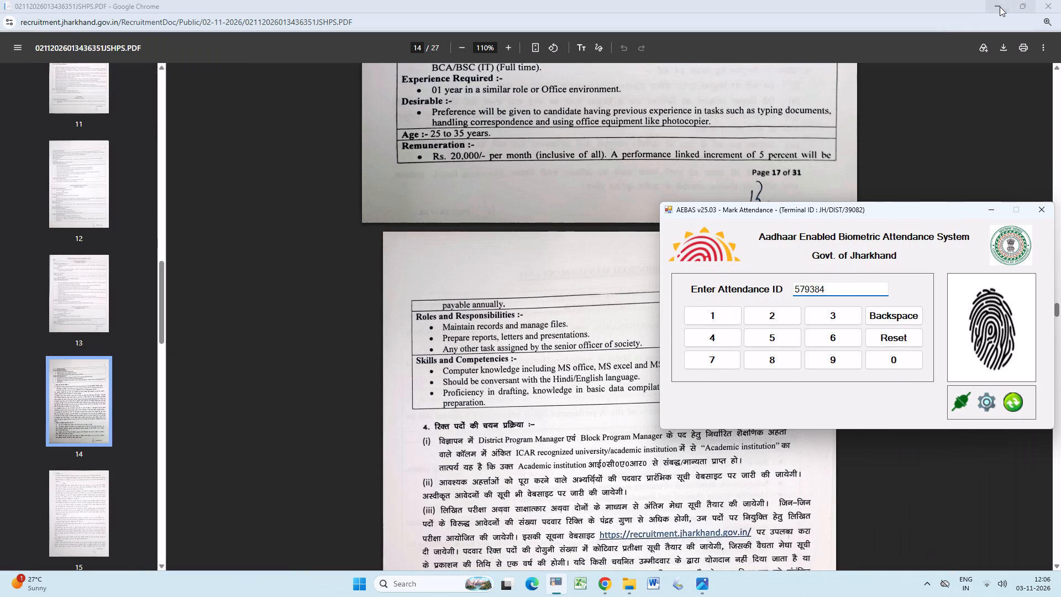
{"action": "left_click", "coordinate": [997, 6]}
{"action": "left_click", "coordinate": [1003, 11]}
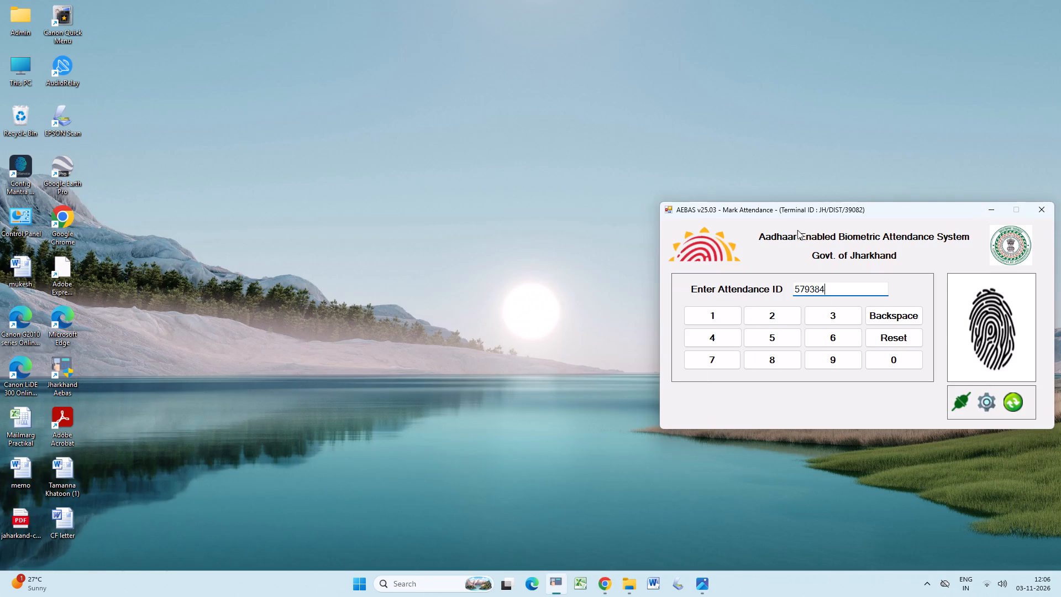
{"action": "left_click", "coordinate": [855, 201]}
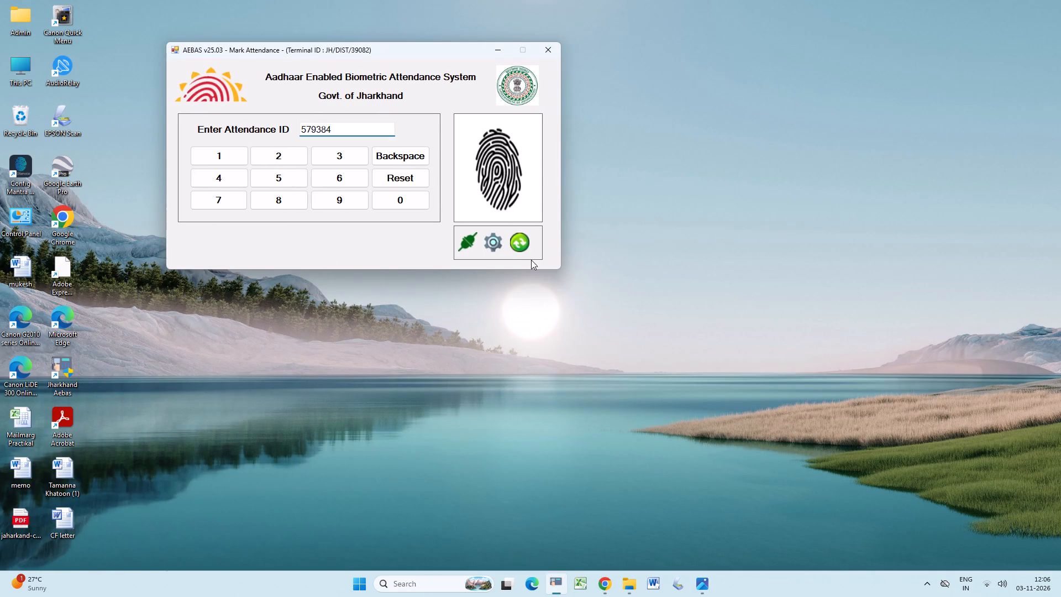